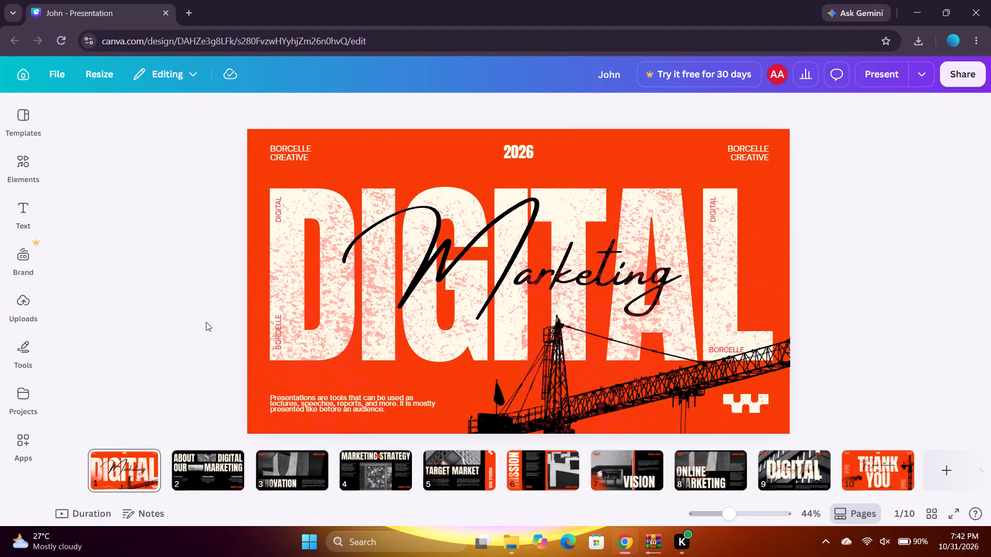
Clear the "BORCELLE CREATIVE" text in the upper-left corner of the cover slide.
{"action": "left_click", "coordinate": [444, 275]}
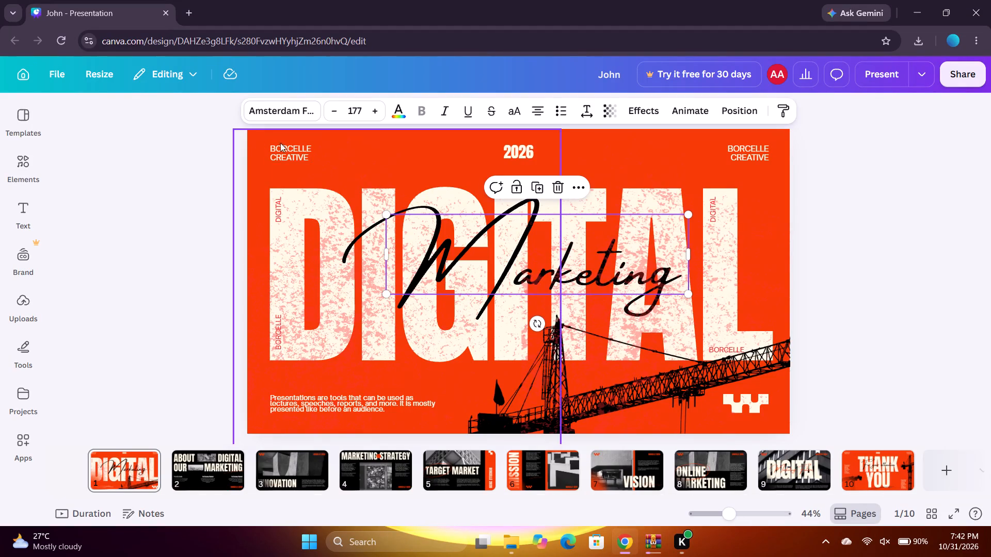
{"action": "double_click", "coordinate": [285, 151]}
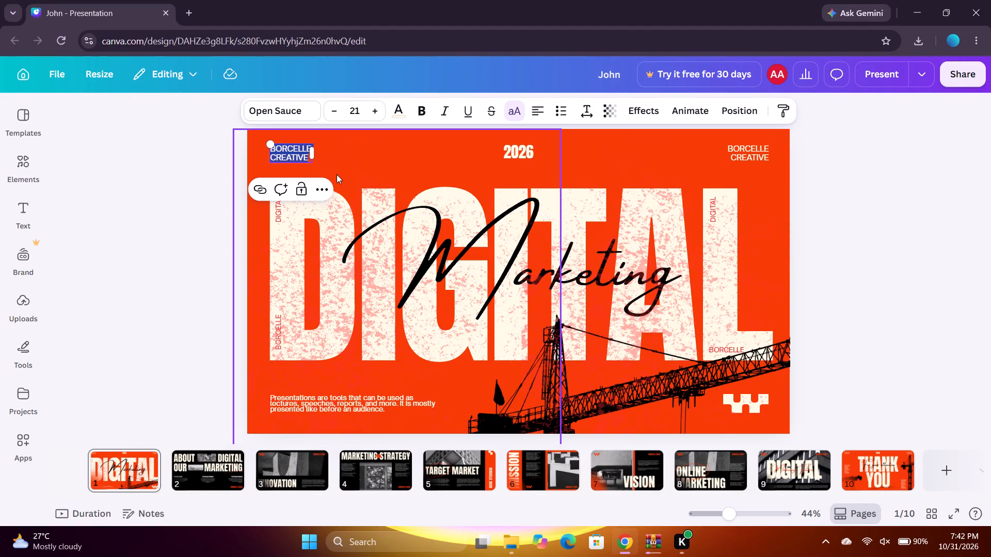
{"action": "key", "text": "BackSpace"}
{"action": "key", "text": "BackSpace"}
{"action": "key", "text": "shift+a"}
{"action": "key", "text": "BackSpace"}
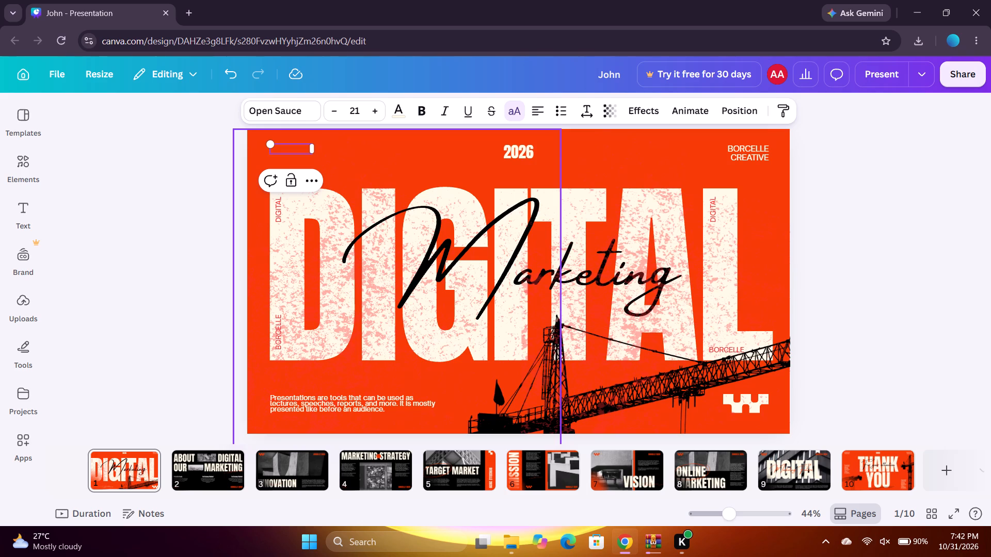
{"action": "key", "text": "shift+a"}
{"action": "key", "text": "BackSpace"}
{"action": "key", "text": "BackSpace"}
{"action": "key", "text": "BackSpace"}
{"action": "key", "text": "shift+a"}
{"action": "key", "text": "BackSpace"}
{"action": "key", "text": "Delete"}
{"action": "left_click", "coordinate": [393, 163]}
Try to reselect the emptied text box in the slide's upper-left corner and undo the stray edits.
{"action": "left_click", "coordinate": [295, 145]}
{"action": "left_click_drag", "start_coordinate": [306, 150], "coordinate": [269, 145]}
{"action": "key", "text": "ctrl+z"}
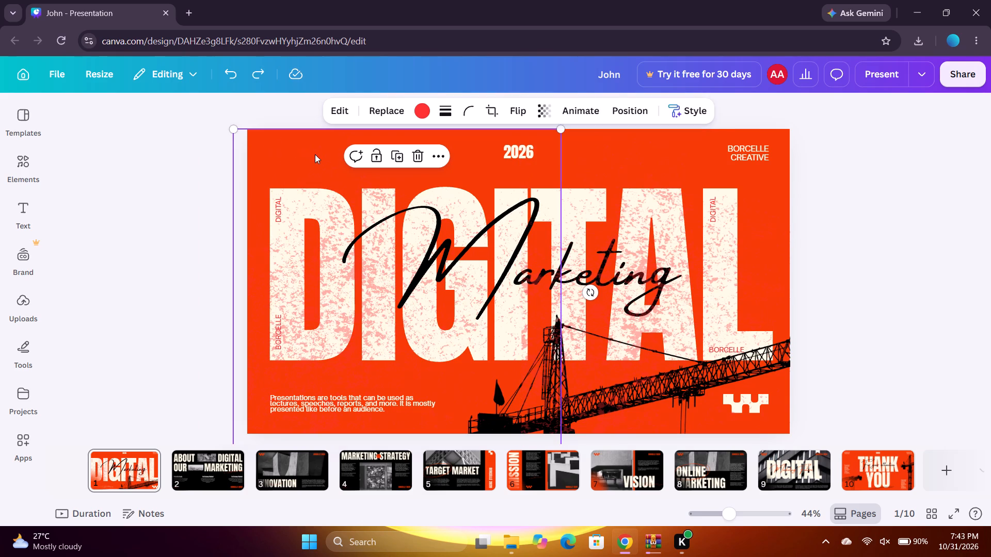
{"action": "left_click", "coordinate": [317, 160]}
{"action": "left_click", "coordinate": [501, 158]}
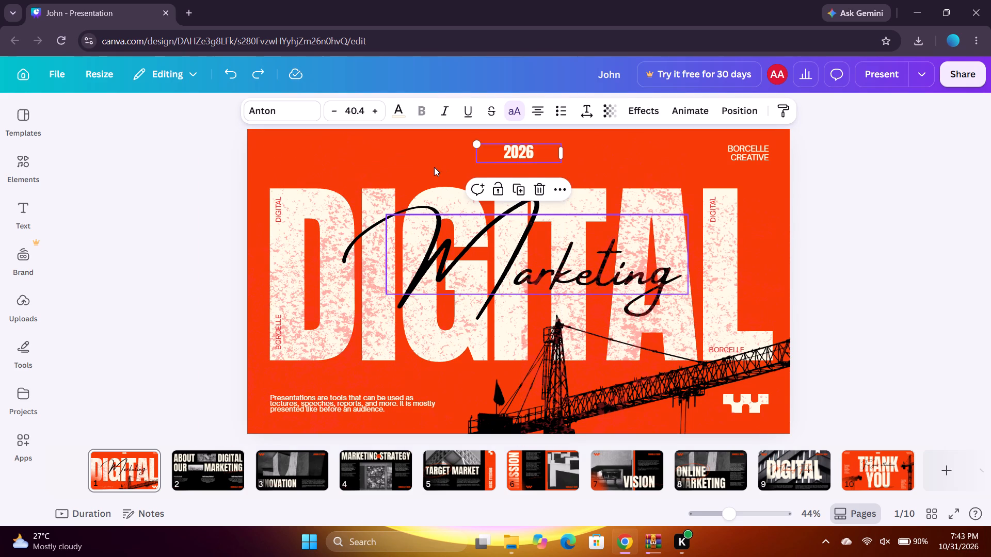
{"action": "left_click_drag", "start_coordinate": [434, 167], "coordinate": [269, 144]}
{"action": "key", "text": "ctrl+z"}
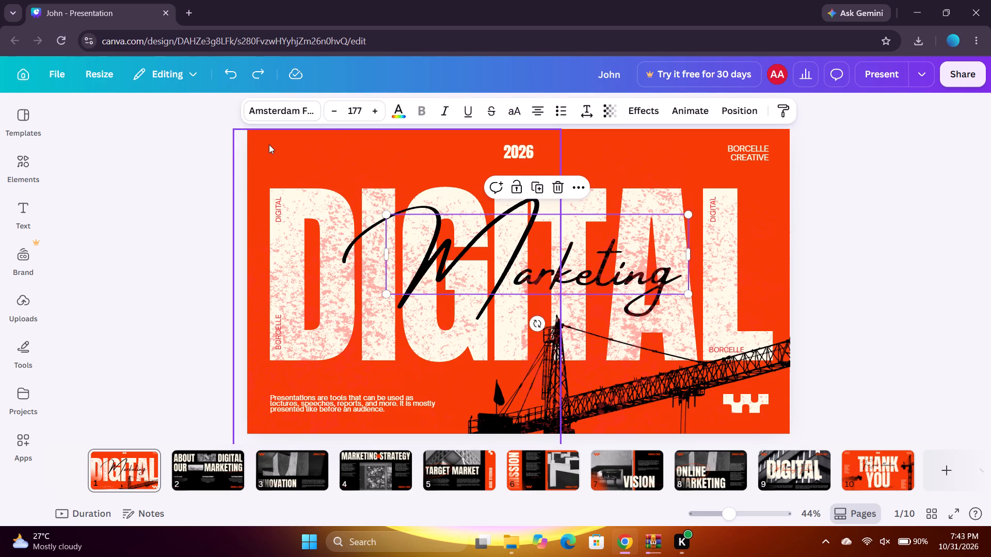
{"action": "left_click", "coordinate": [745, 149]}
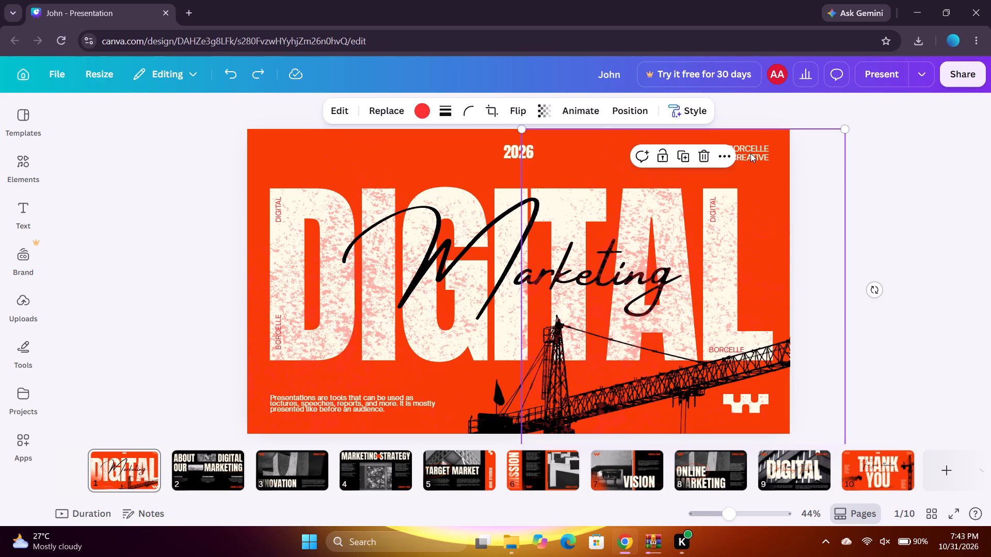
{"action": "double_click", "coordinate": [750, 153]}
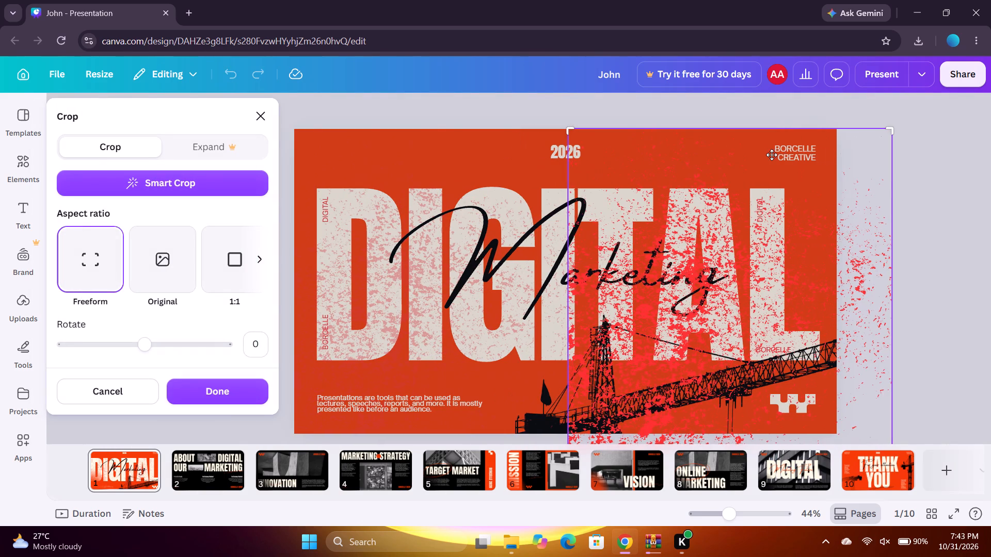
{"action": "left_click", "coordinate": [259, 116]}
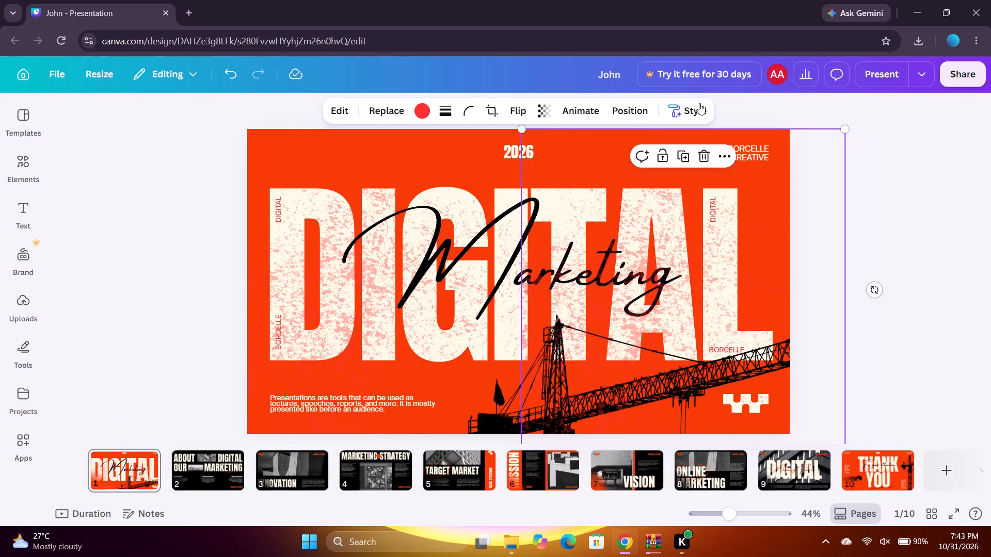
Delete the emptied text box's layer from the cover slide.
{"action": "left_click", "coordinate": [609, 109]}
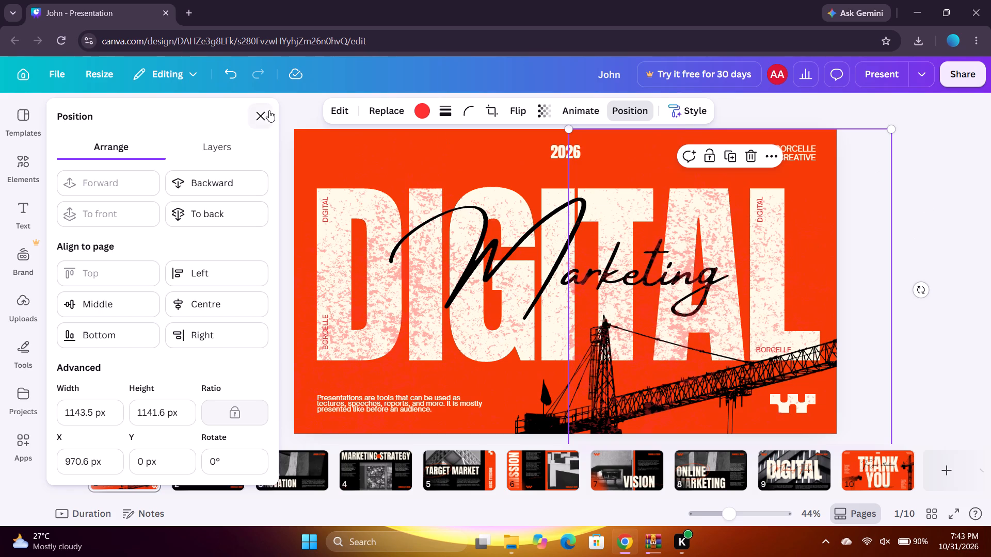
{"action": "left_click", "coordinate": [223, 142]}
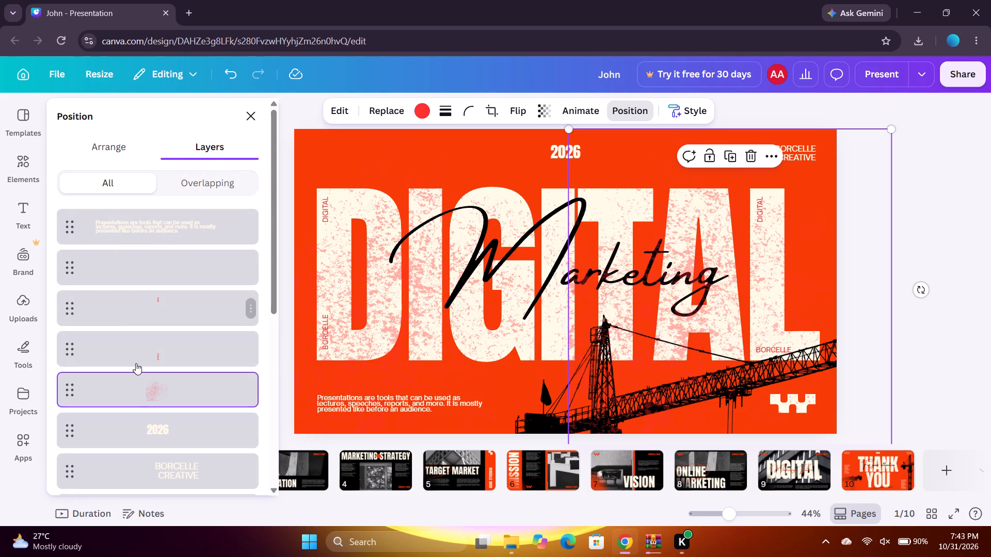
{"action": "left_click", "coordinate": [95, 269]}
{"action": "key", "text": "Delete"}
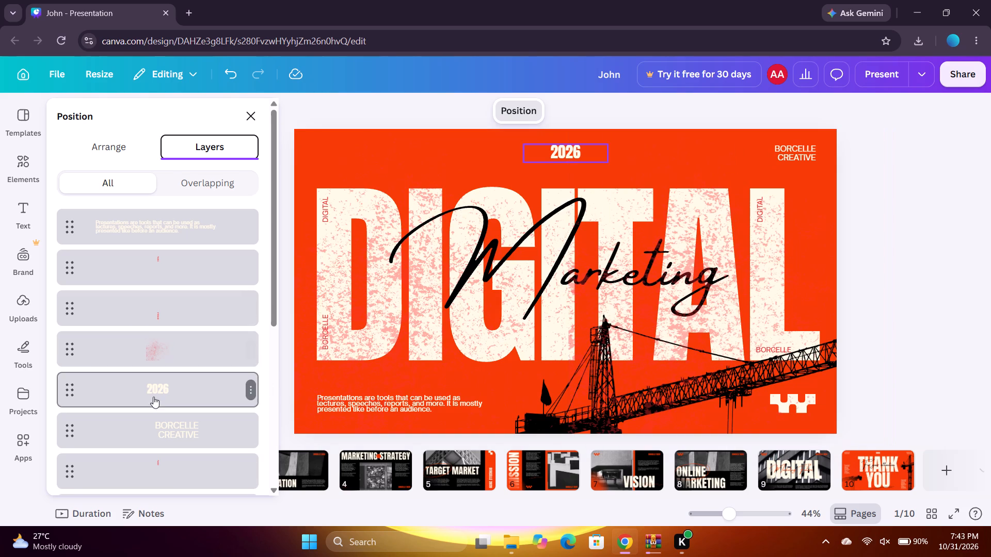
Move the remaining "BORCELLE CREATIVE" text to the slide's upper-left area, level with the "2026" heading.
{"action": "left_click", "coordinate": [197, 435]}
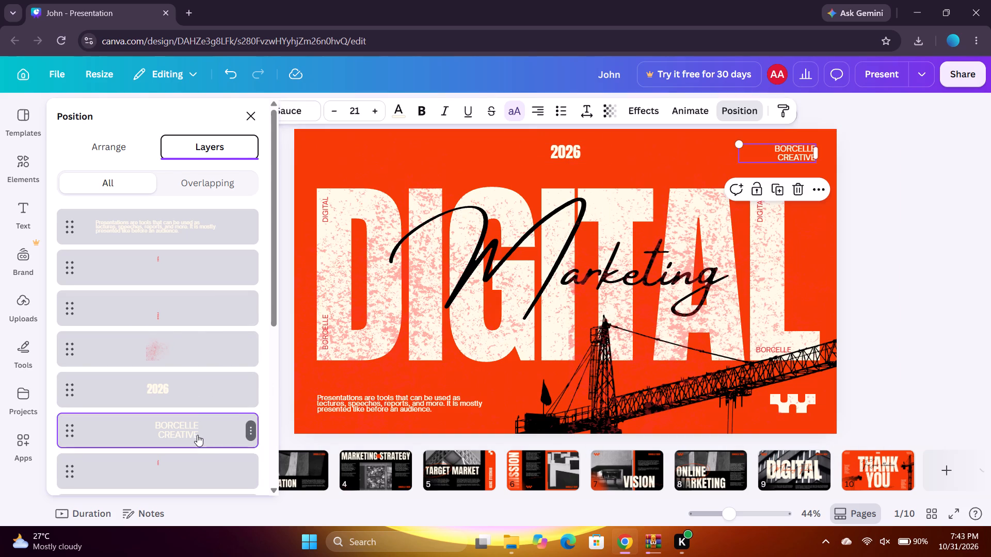
{"action": "left_click_drag", "start_coordinate": [788, 148], "coordinate": [615, 187]}
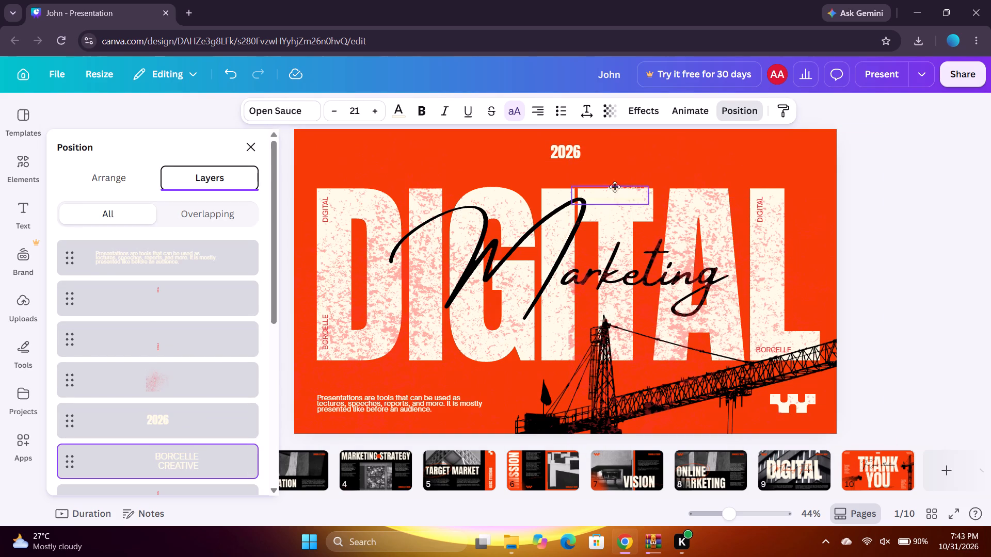
{"action": "left_click_drag", "start_coordinate": [615, 187], "coordinate": [359, 142]}
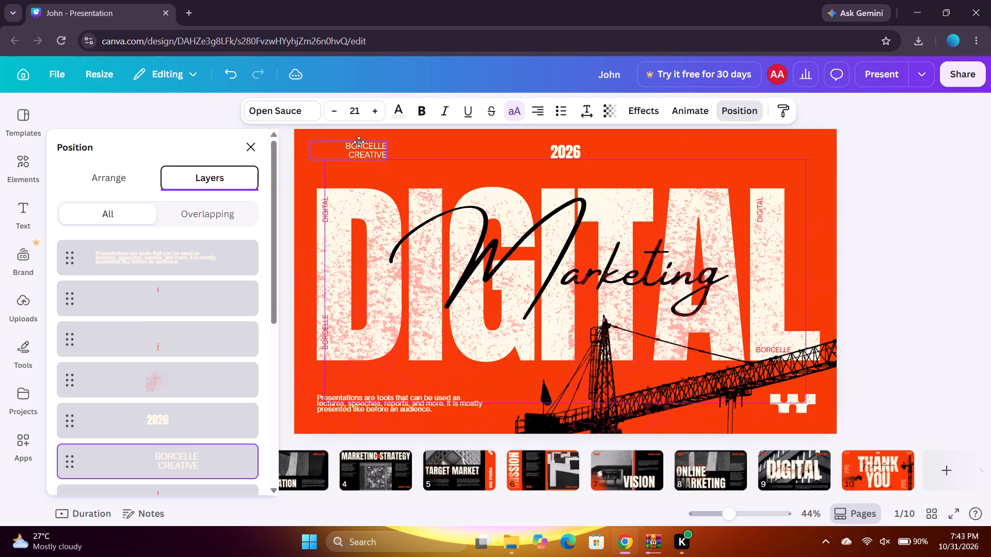
{"action": "left_click_drag", "start_coordinate": [359, 142], "coordinate": [343, 151]}
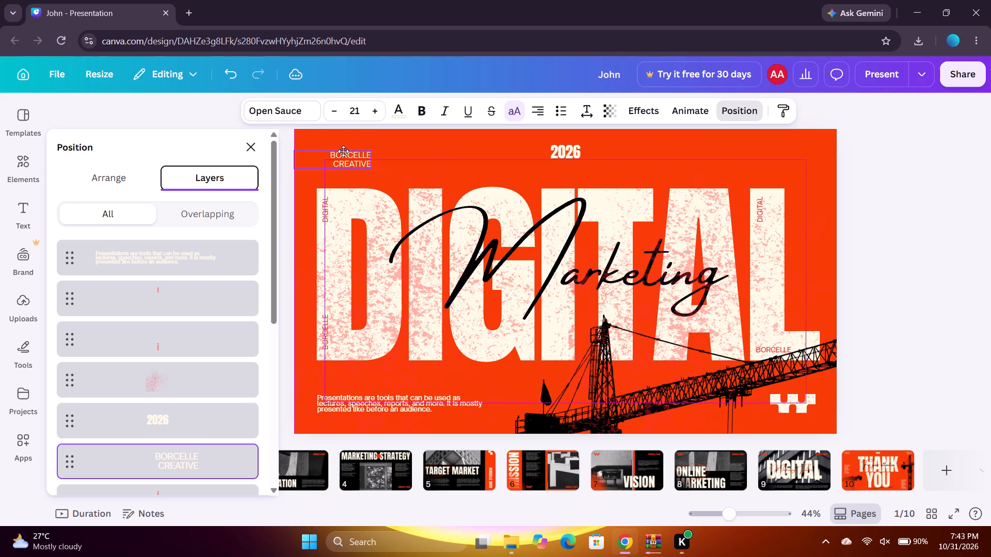
{"action": "left_click_drag", "start_coordinate": [343, 151], "coordinate": [344, 151]}
{"action": "left_click_drag", "start_coordinate": [344, 151], "coordinate": [355, 150]}
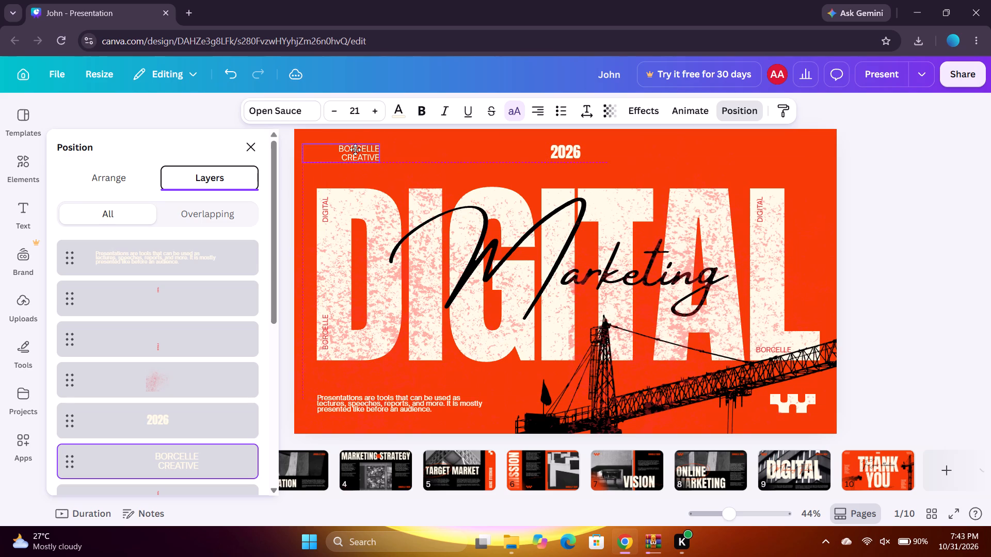
{"action": "left_click_drag", "start_coordinate": [355, 150], "coordinate": [359, 149]}
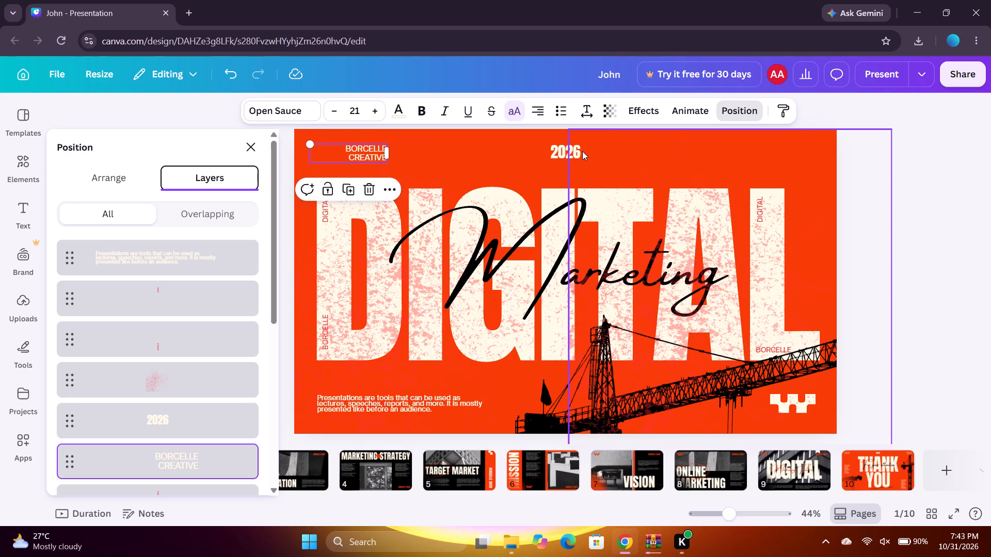
Select the crane graphic's layer and move the crane up so its tower top meets the "Marketing" script over the "DIGITAL" lettering.
{"action": "left_click", "coordinate": [632, 278]}
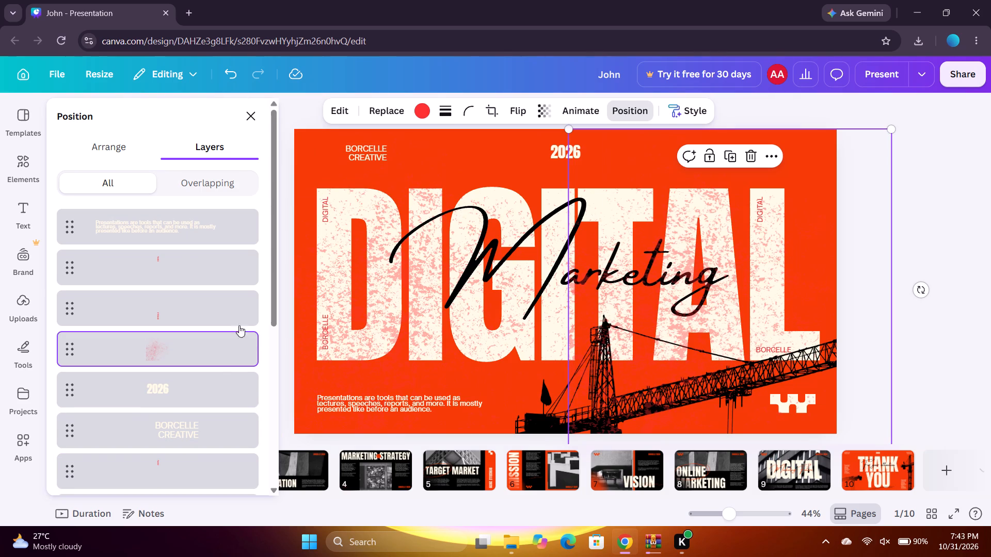
{"action": "scroll", "coordinate": [168, 303], "scroll_direction": "up", "scroll_amount": 3}
{"action": "scroll", "coordinate": [168, 303], "scroll_direction": "down", "scroll_amount": 1}
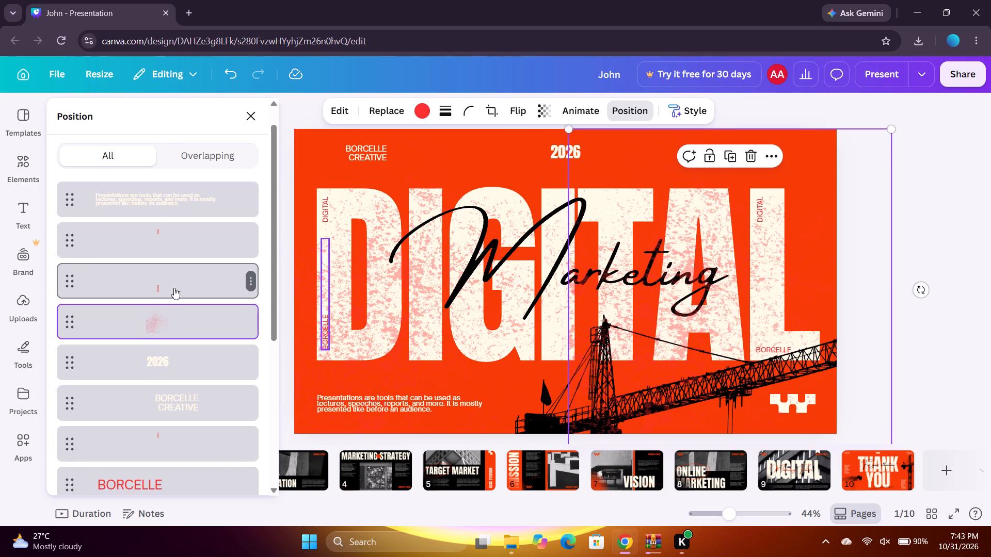
{"action": "scroll", "coordinate": [166, 317], "scroll_direction": "down", "scroll_amount": 8}
{"action": "left_click", "coordinate": [202, 346]}
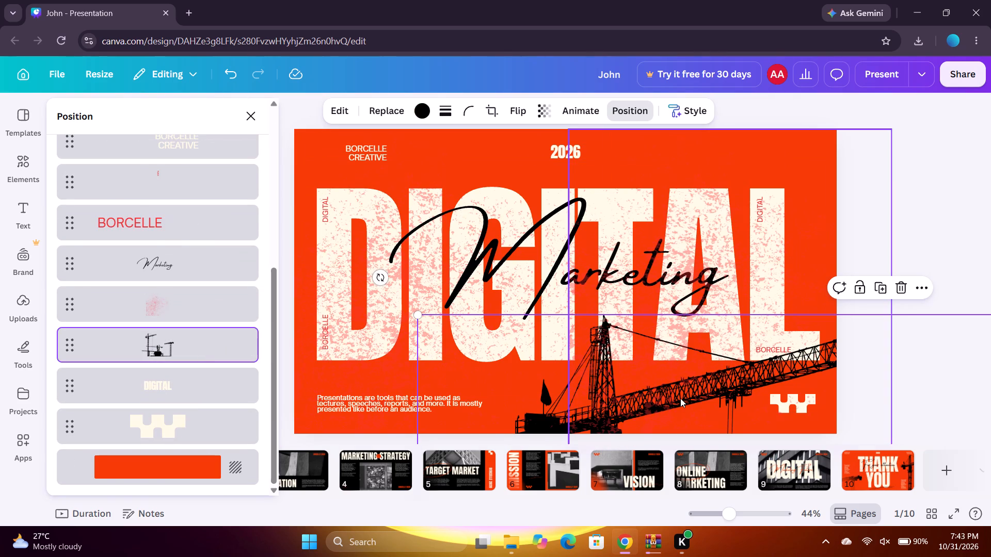
{"action": "left_click_drag", "start_coordinate": [664, 395], "coordinate": [632, 264]}
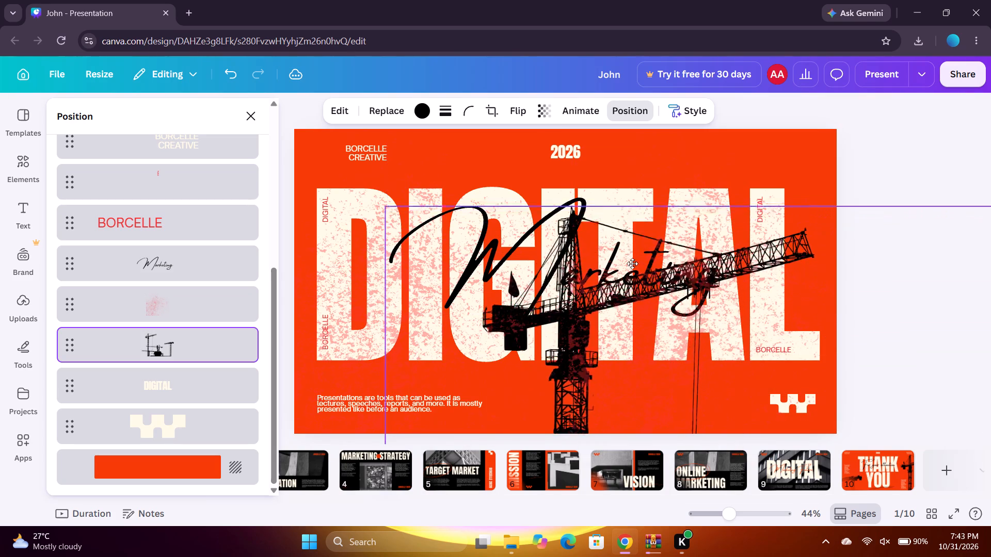
{"action": "left_click_drag", "start_coordinate": [632, 264], "coordinate": [623, 248]}
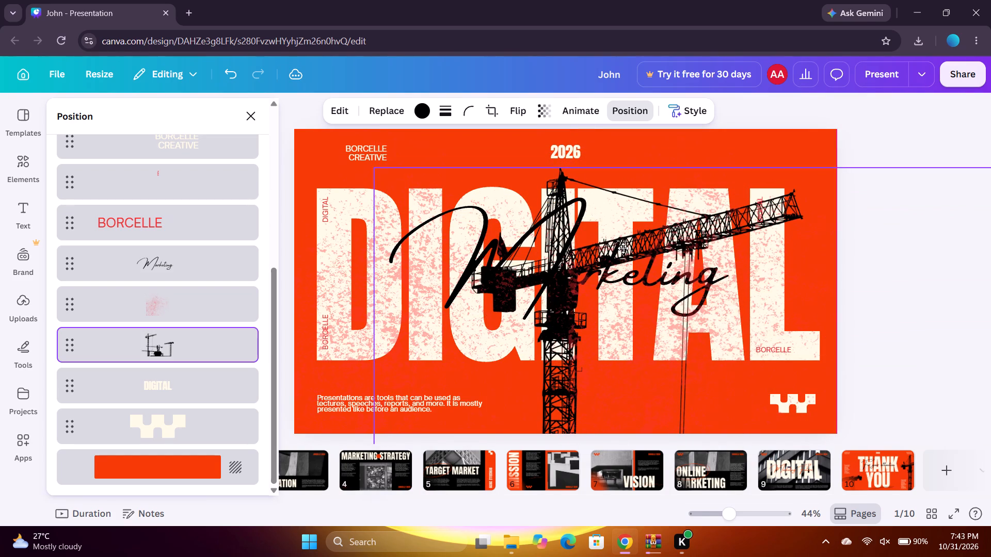
{"action": "left_click_drag", "start_coordinate": [623, 248], "coordinate": [635, 328]}
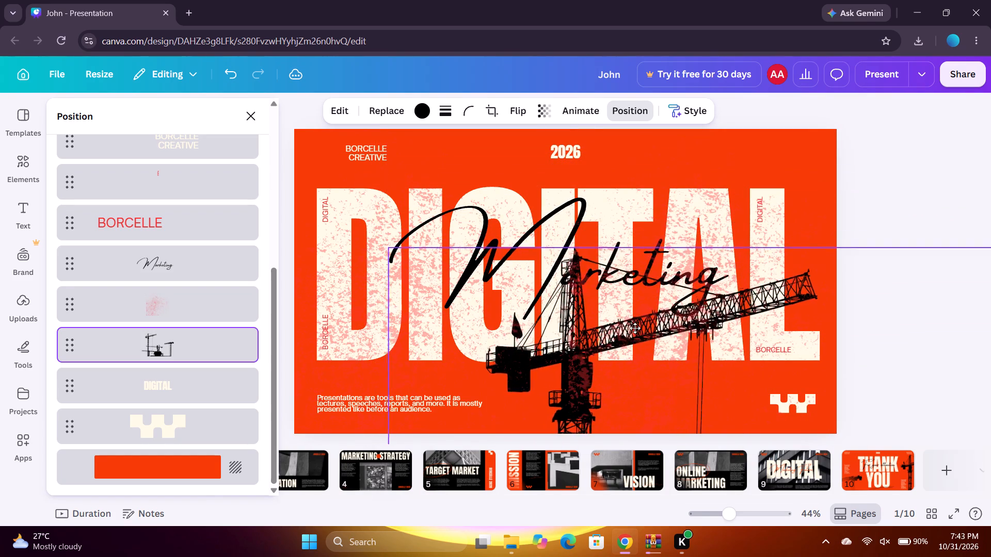
{"action": "left_click_drag", "start_coordinate": [635, 328], "coordinate": [633, 349]}
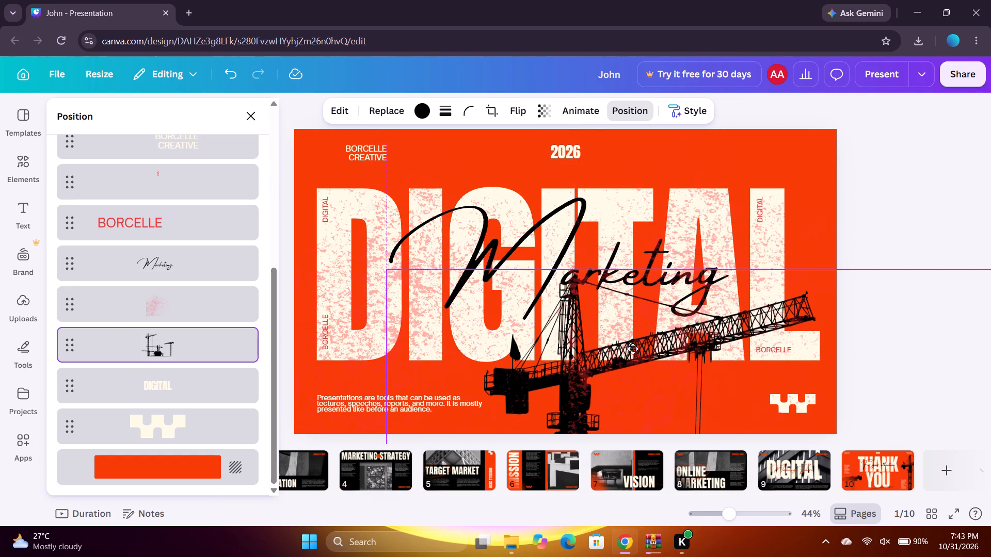
{"action": "left_click_drag", "start_coordinate": [633, 349], "coordinate": [656, 344]}
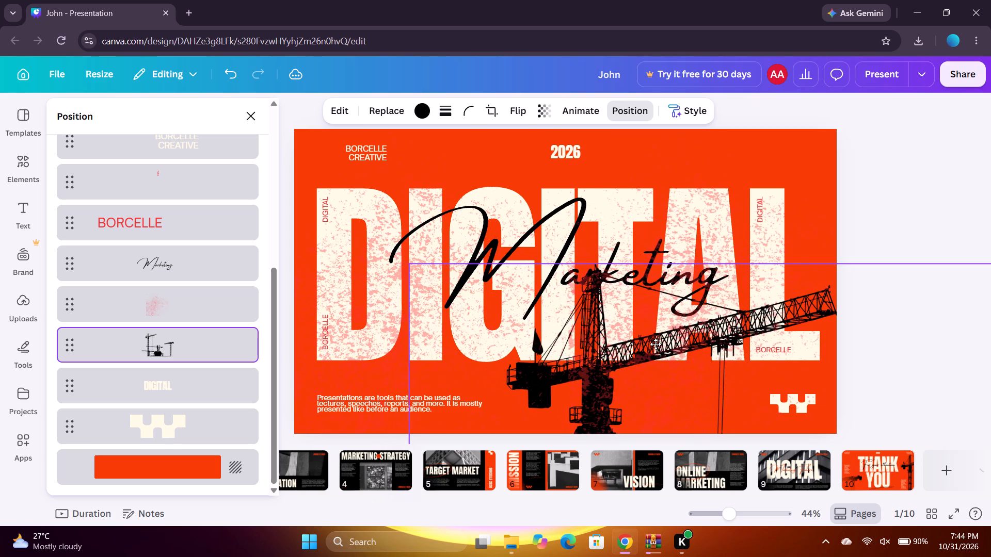
{"action": "left_click_drag", "start_coordinate": [656, 344], "coordinate": [640, 402]}
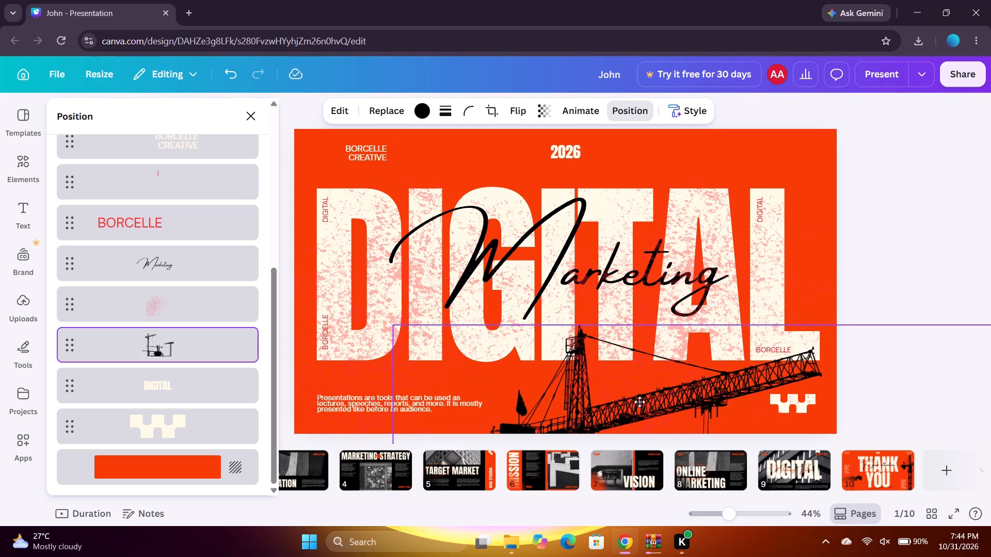
{"action": "left_click_drag", "start_coordinate": [640, 402], "coordinate": [638, 356]}
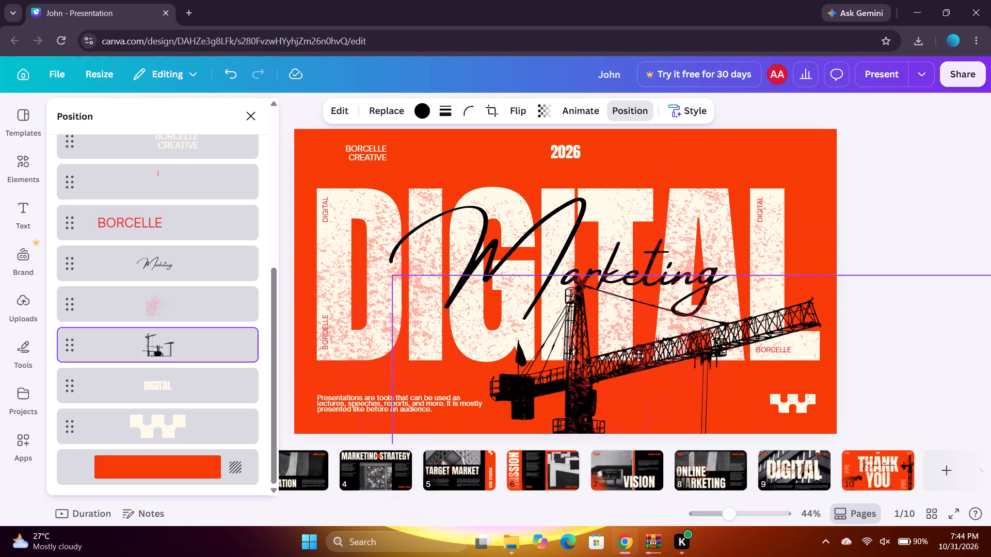
{"action": "left_click_drag", "start_coordinate": [638, 356], "coordinate": [643, 355]}
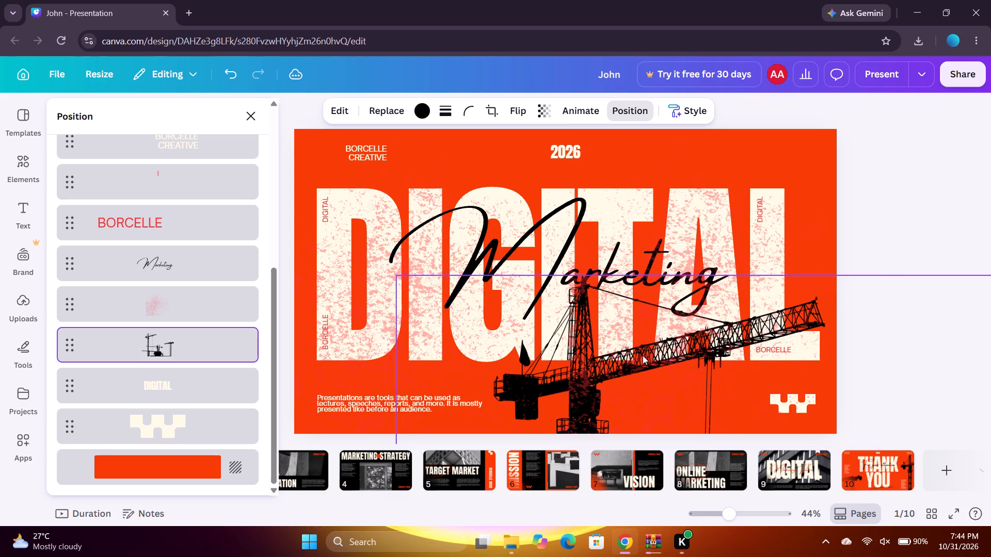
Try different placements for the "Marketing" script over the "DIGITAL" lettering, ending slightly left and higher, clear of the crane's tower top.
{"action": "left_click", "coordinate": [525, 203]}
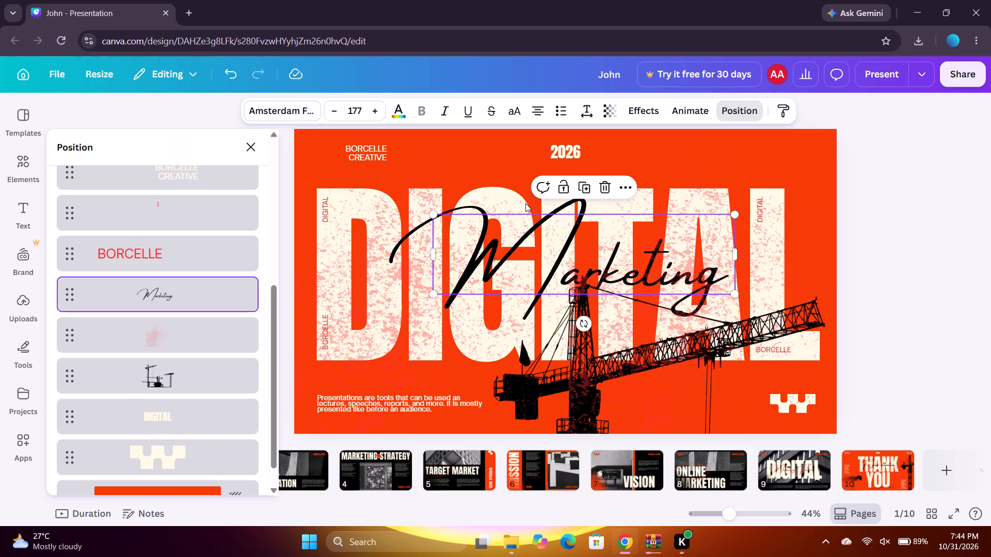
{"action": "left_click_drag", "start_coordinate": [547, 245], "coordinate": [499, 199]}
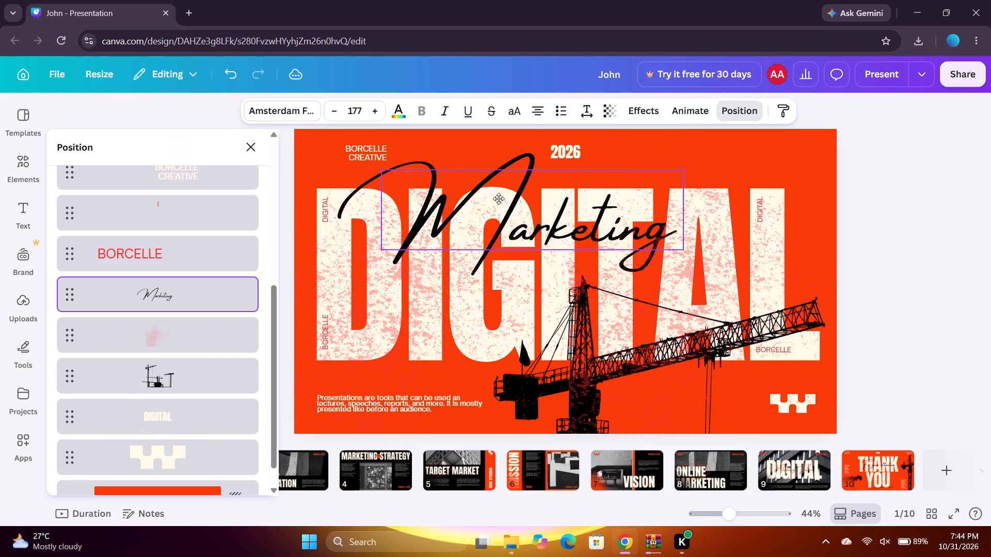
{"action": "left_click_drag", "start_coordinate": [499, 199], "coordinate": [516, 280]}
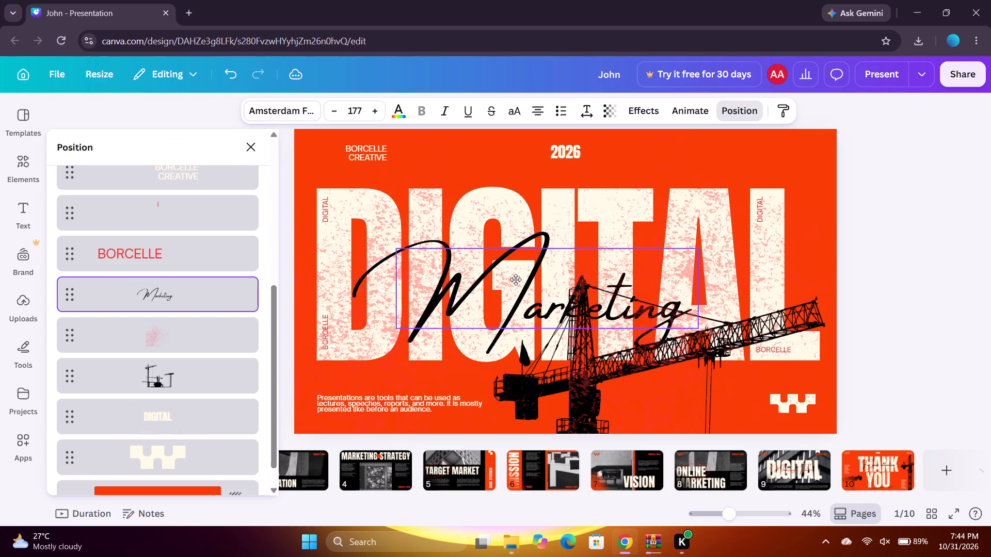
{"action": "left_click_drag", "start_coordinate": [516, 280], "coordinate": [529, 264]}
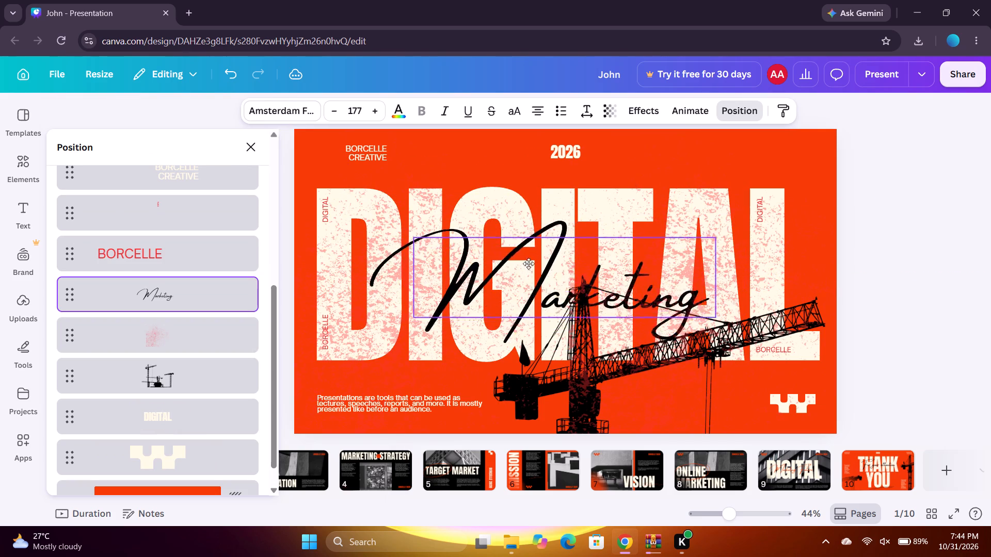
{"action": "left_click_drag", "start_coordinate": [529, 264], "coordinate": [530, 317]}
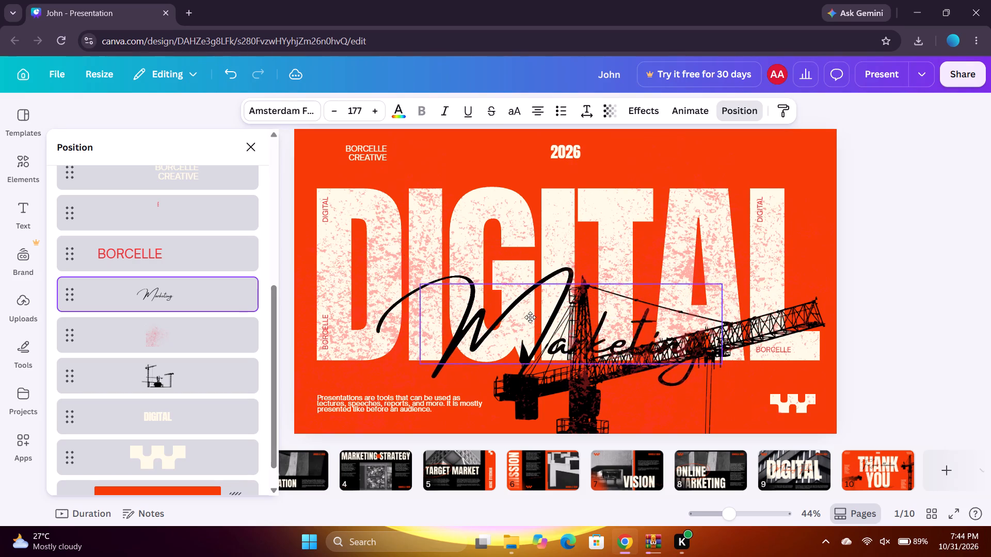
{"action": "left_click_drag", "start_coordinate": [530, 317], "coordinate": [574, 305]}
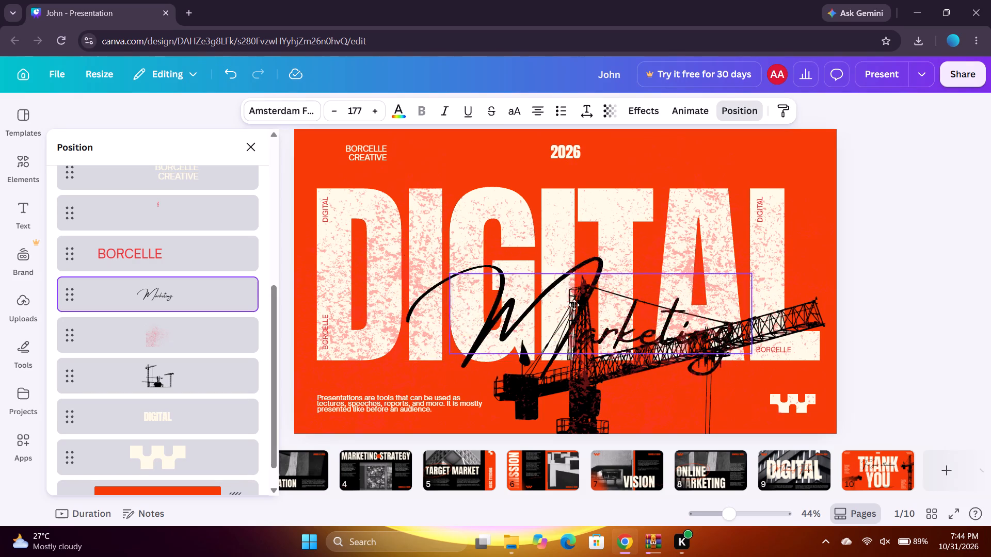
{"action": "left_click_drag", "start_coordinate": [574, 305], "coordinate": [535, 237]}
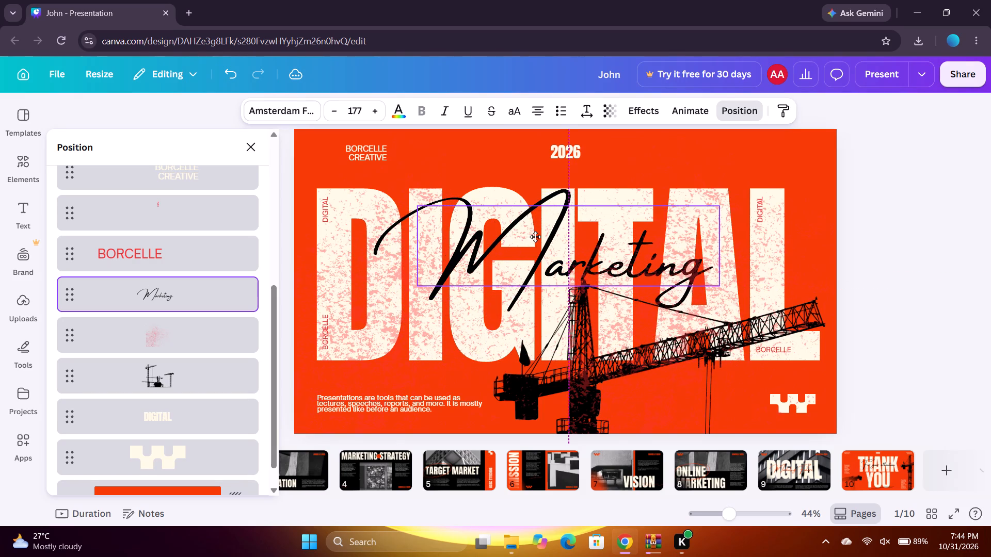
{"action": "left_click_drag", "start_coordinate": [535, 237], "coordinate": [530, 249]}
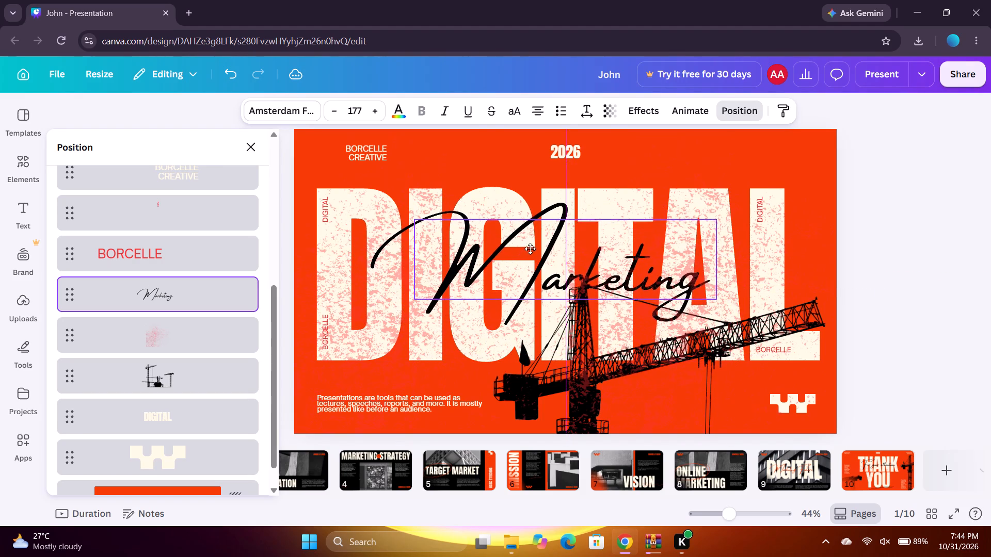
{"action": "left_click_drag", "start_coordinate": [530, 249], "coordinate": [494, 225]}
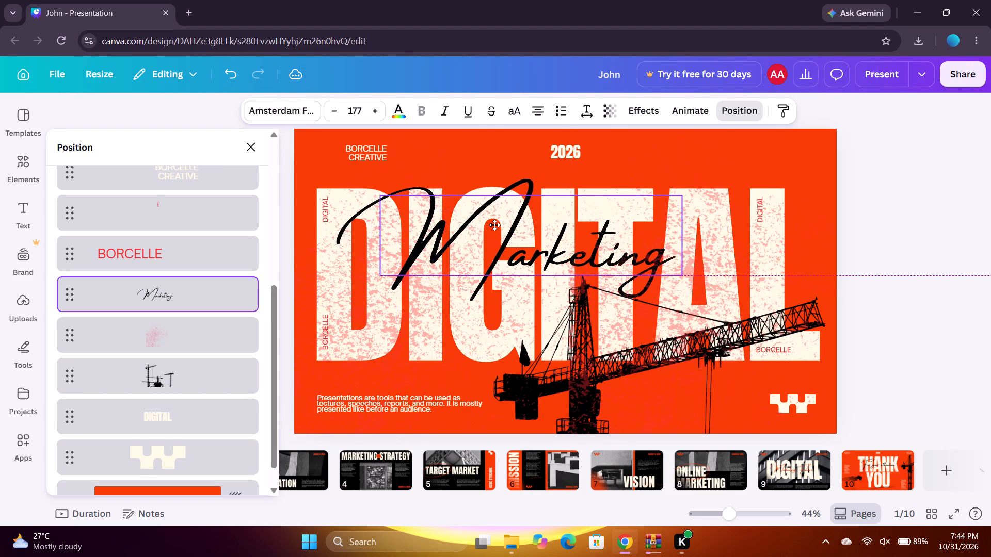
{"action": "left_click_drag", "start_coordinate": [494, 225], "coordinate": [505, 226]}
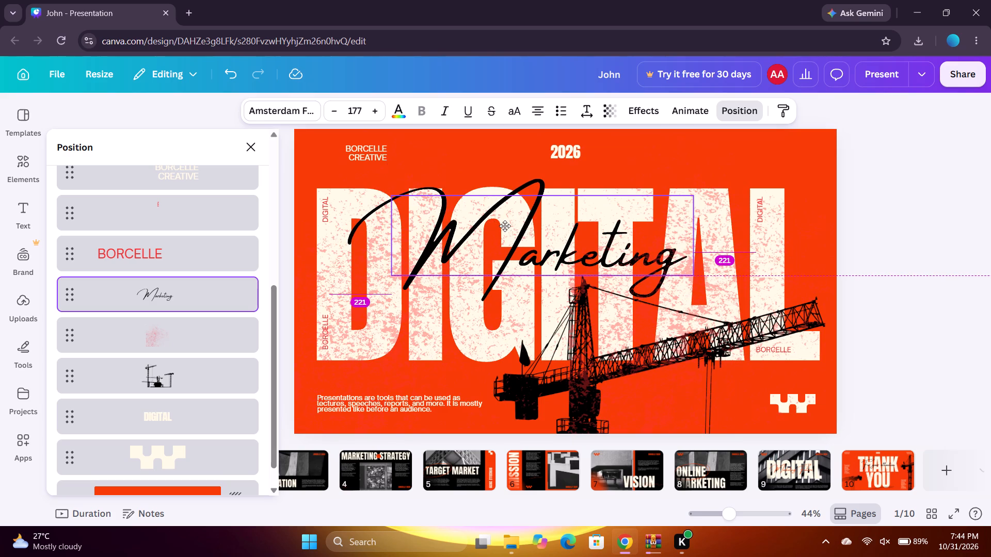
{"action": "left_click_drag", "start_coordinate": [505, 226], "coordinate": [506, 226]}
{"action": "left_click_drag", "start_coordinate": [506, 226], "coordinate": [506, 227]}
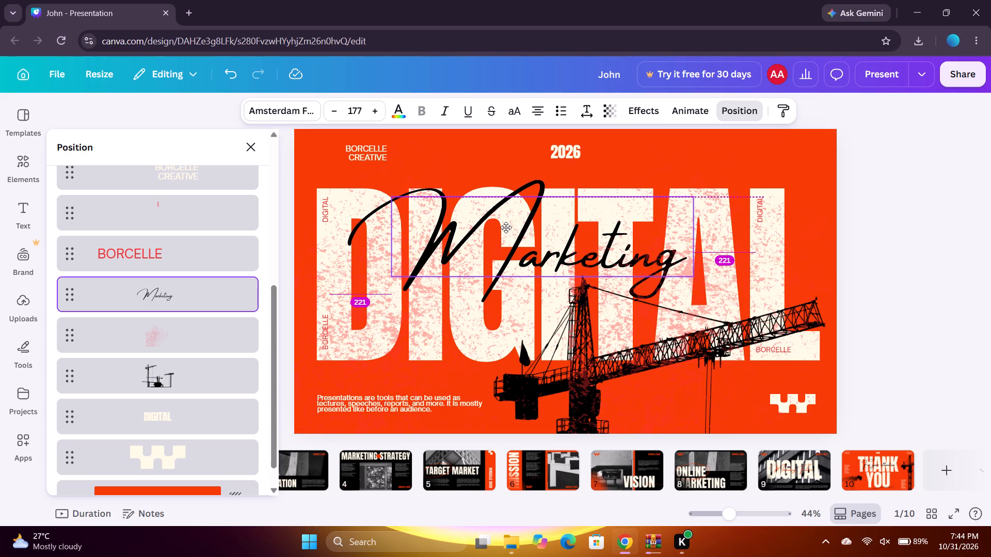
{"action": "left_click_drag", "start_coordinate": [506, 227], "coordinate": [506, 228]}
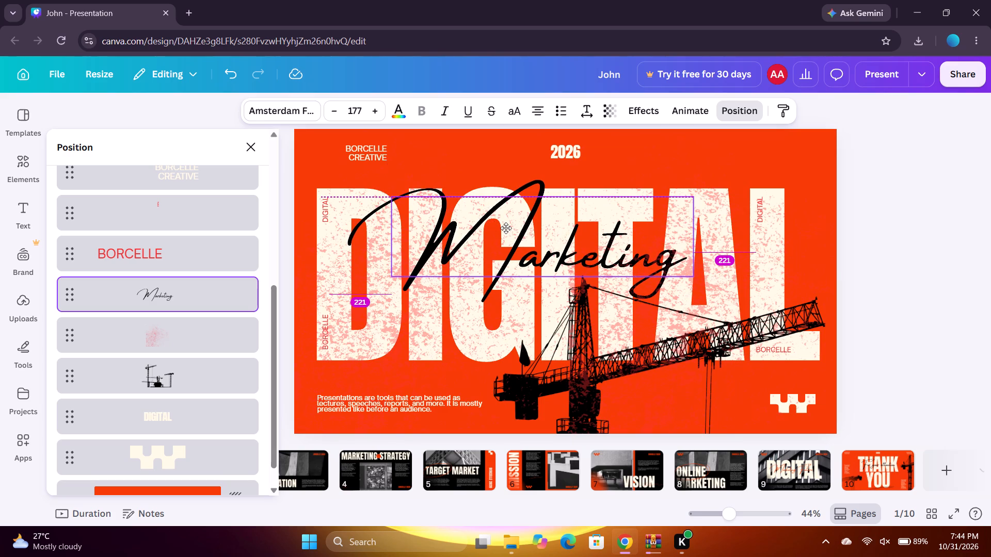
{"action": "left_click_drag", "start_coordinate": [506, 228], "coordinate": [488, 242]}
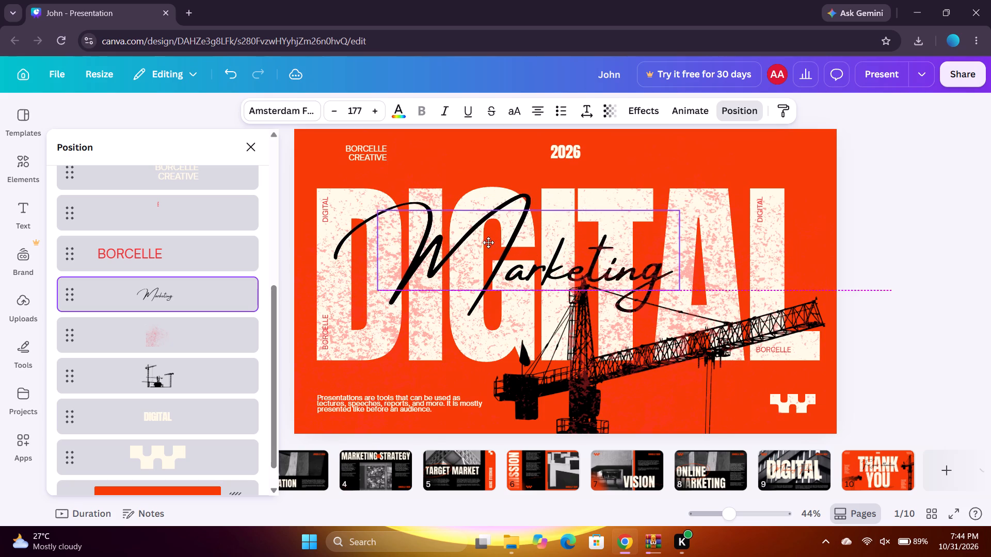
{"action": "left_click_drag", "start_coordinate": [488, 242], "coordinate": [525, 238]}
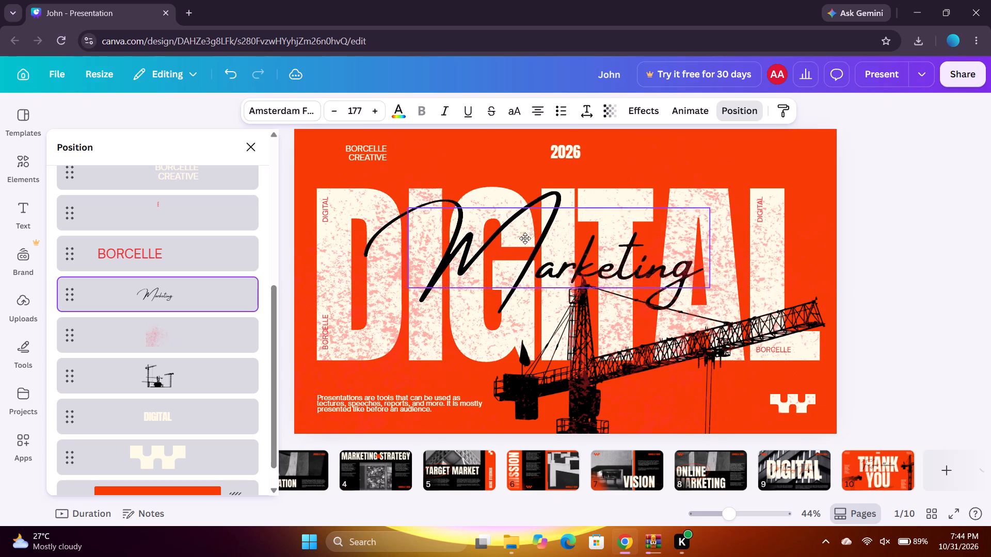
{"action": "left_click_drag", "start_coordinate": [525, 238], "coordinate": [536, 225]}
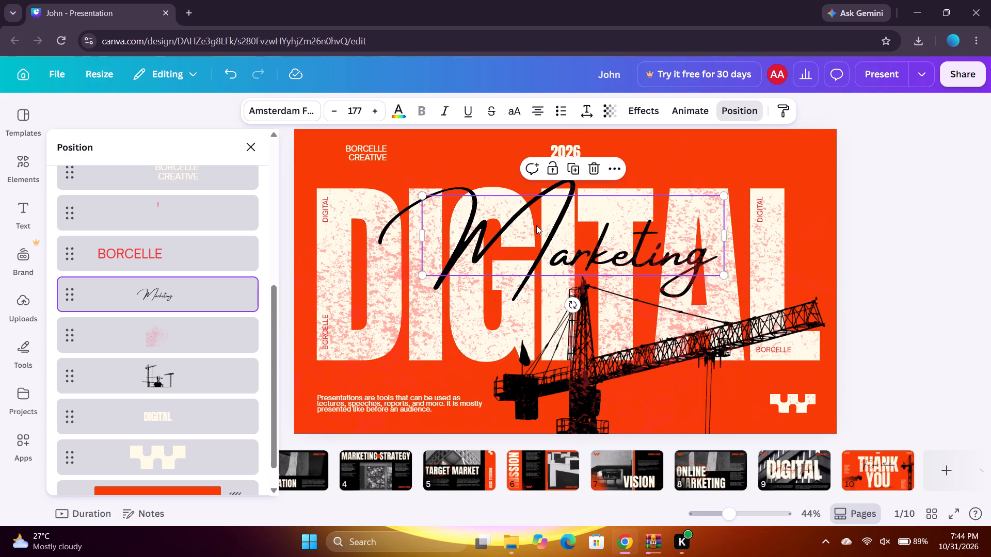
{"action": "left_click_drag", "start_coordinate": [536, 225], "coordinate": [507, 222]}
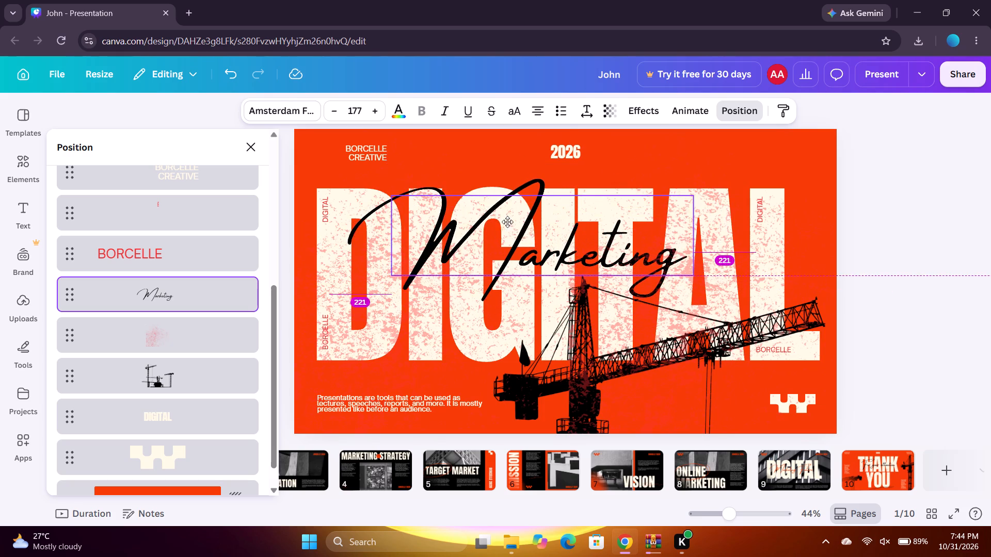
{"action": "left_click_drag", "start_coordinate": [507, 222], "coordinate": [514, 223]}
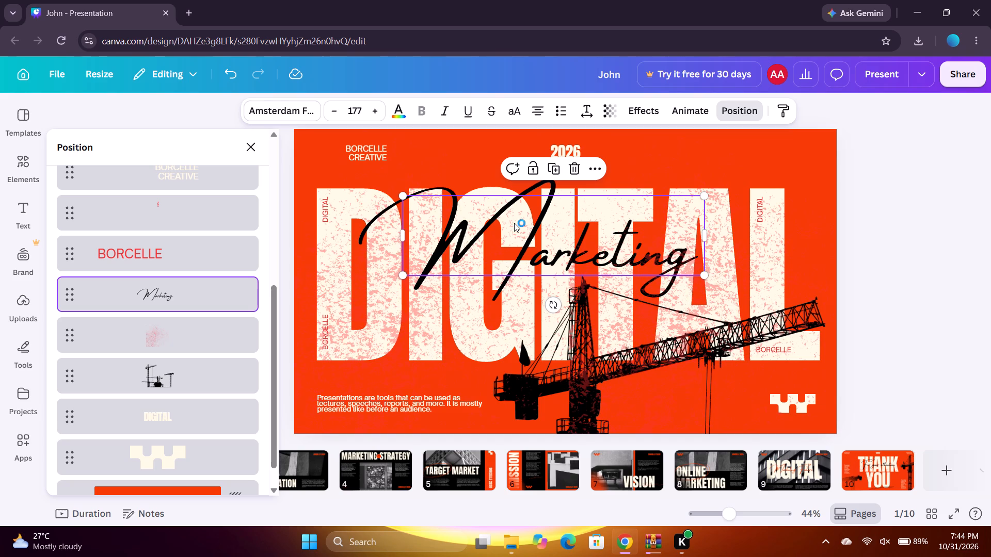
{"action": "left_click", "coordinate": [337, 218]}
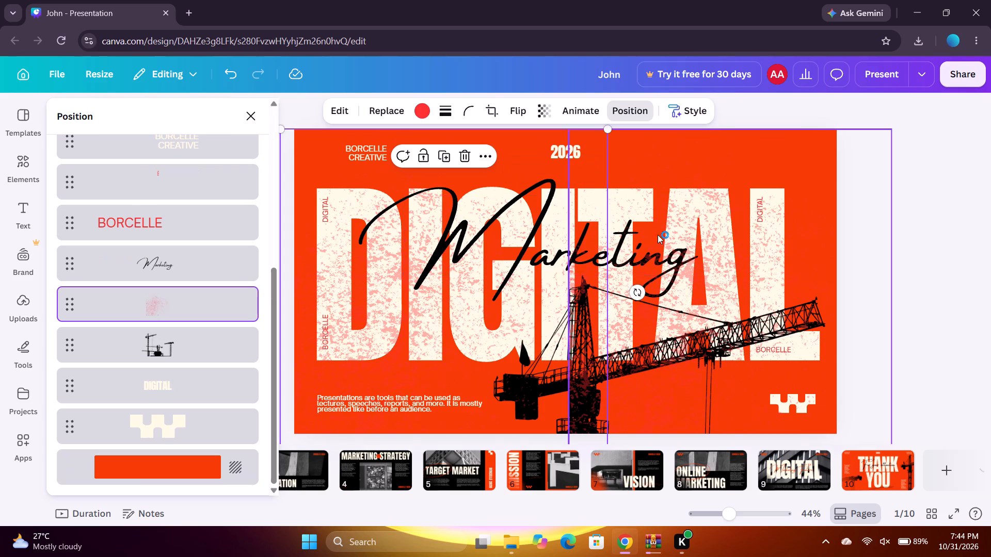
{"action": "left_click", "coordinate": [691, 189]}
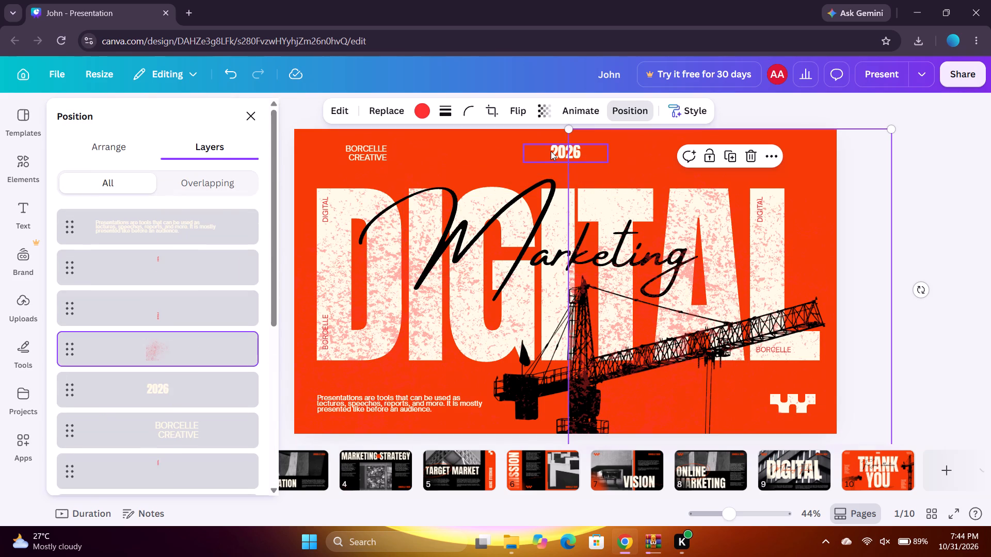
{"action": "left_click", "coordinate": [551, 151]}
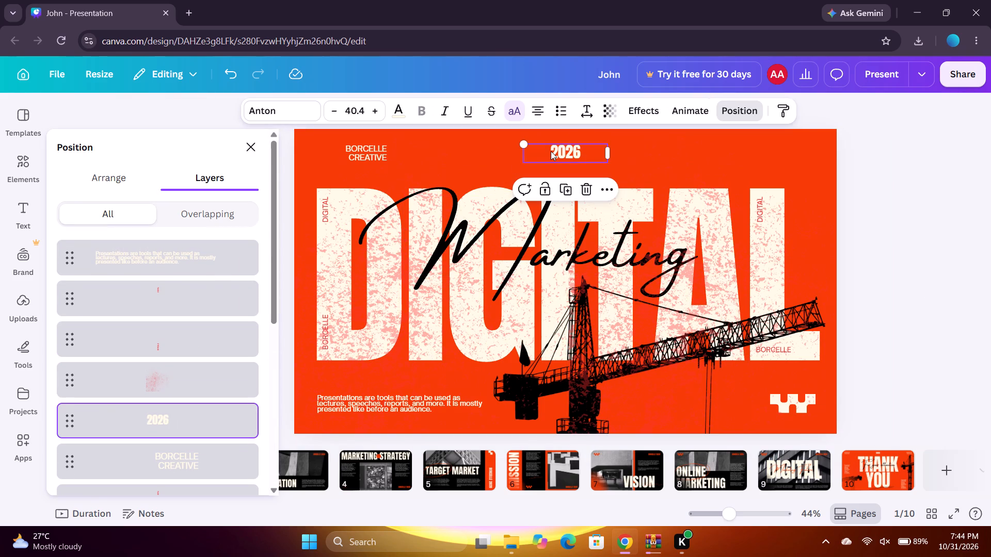
Move the description paragraph in the slide's lower-left area up slightly, closer to the "DIGITAL" lettering.
{"action": "left_click", "coordinate": [383, 400]}
{"action": "left_click_drag", "start_coordinate": [383, 400], "coordinate": [385, 391]}
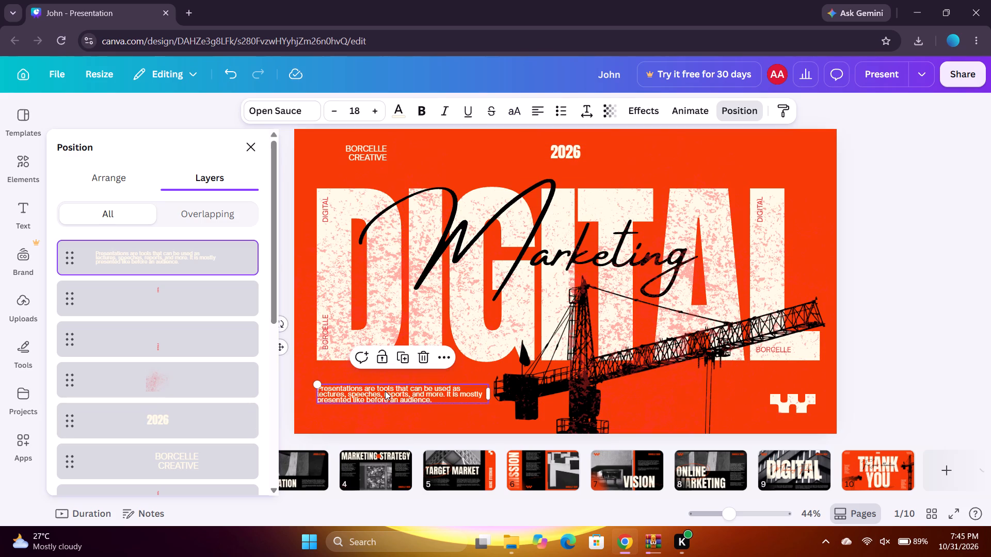
Select the cream checkered logo's layer and nudge the logo slightly left, keeping it level with the description paragraph.
{"action": "scroll", "coordinate": [177, 371], "scroll_direction": "down", "scroll_amount": 5}
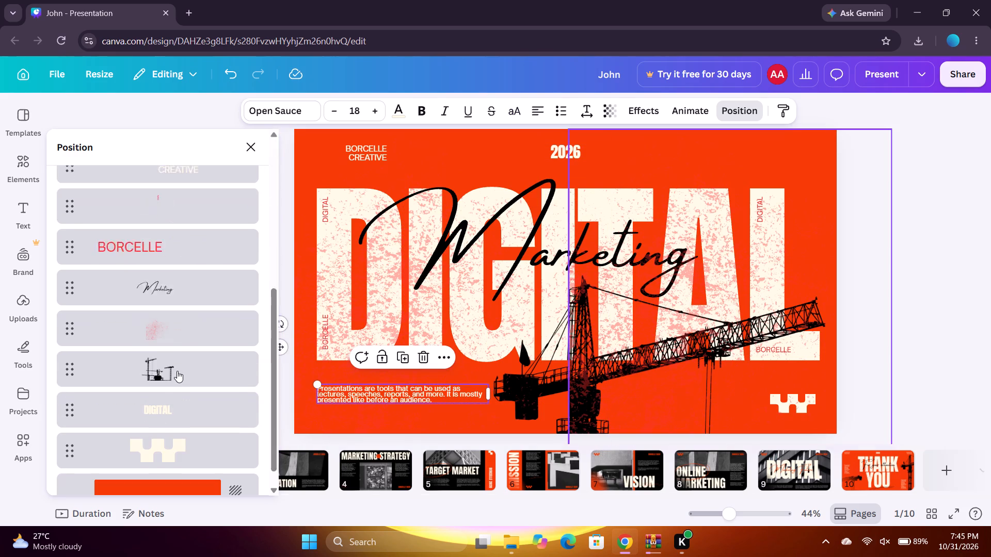
{"action": "left_click", "coordinate": [184, 436]}
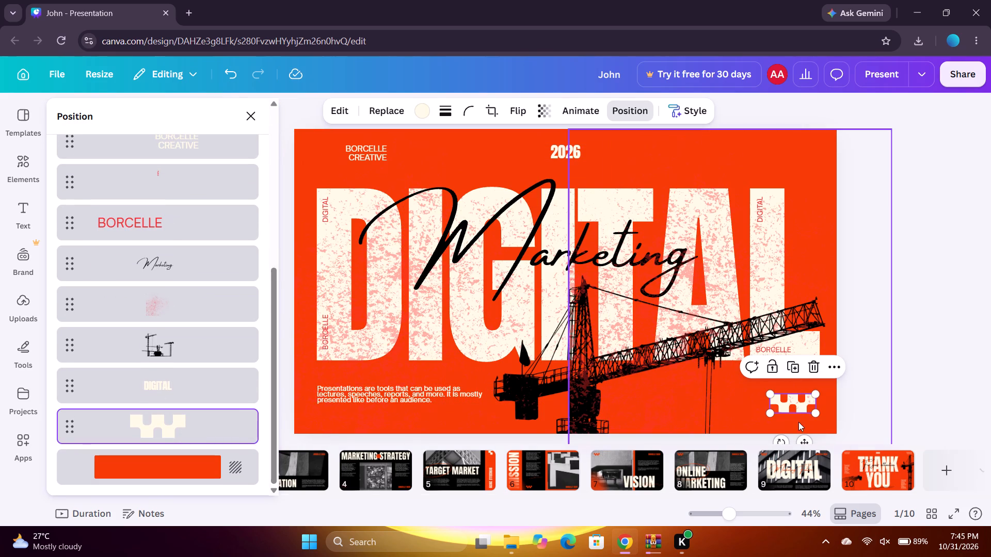
{"action": "left_click_drag", "start_coordinate": [784, 396], "coordinate": [787, 389]}
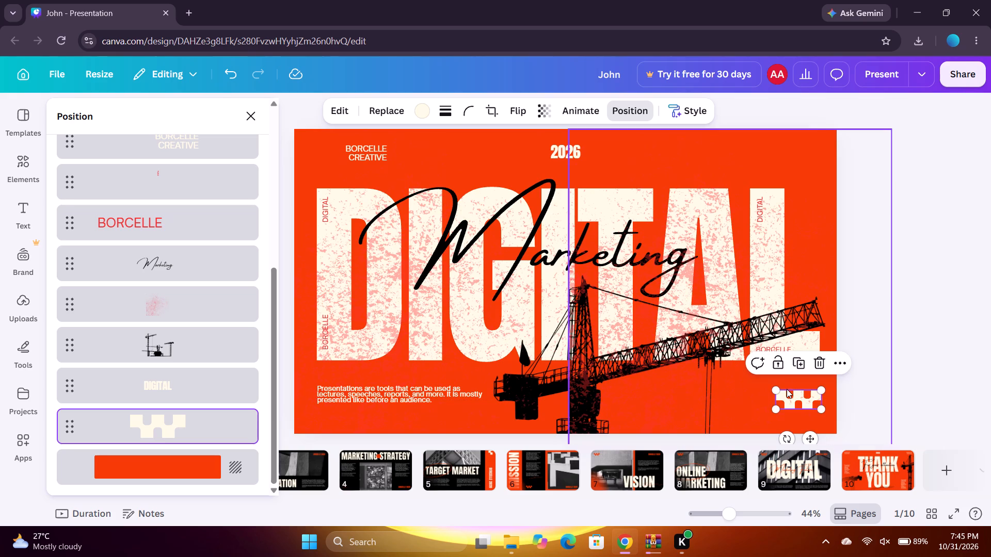
{"action": "left_click_drag", "start_coordinate": [805, 397], "coordinate": [798, 401]}
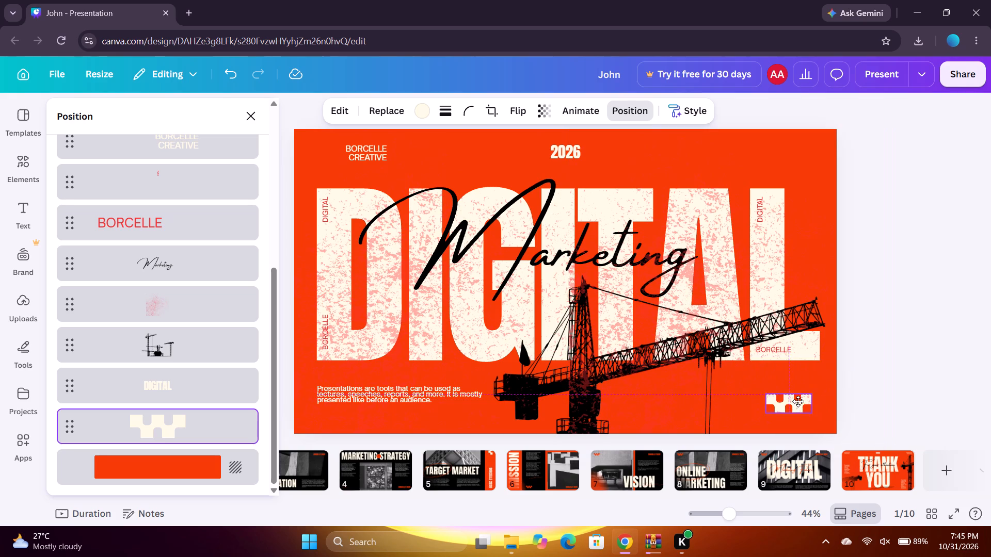
{"action": "left_click_drag", "start_coordinate": [798, 401], "coordinate": [797, 400]}
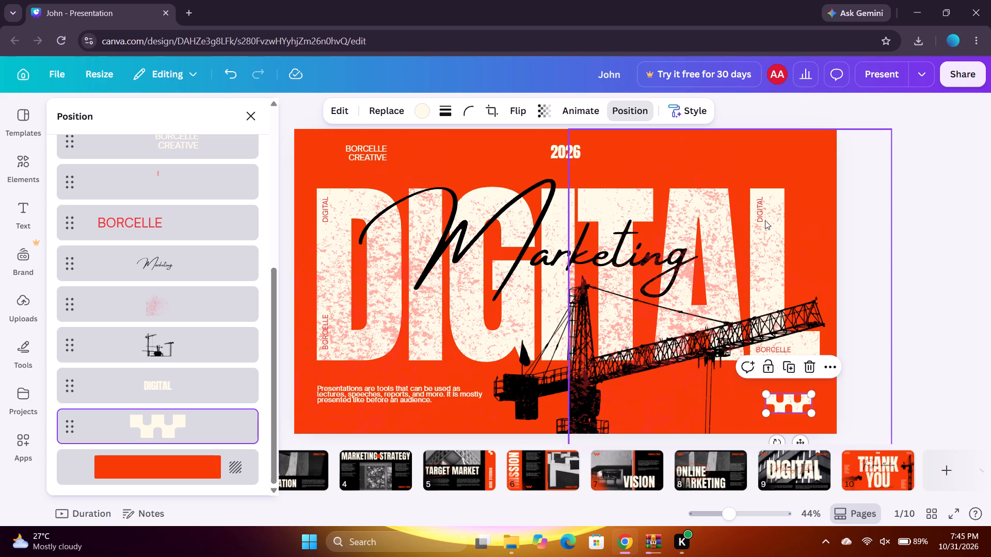
Reposition the "Marketing" script near the centre of the "DIGITAL" lettering, just above the crane's tower top, and deselect it.
{"action": "left_click", "coordinate": [479, 188]}
{"action": "left_click_drag", "start_coordinate": [490, 207], "coordinate": [392, 211]}
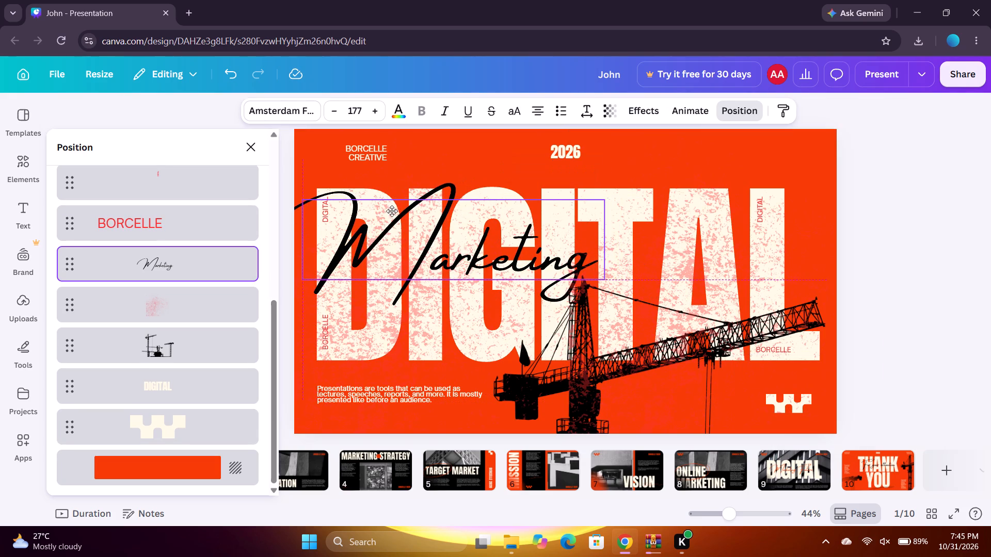
{"action": "left_click_drag", "start_coordinate": [392, 211], "coordinate": [496, 207]}
{"action": "left_click_drag", "start_coordinate": [502, 205], "coordinate": [506, 212]}
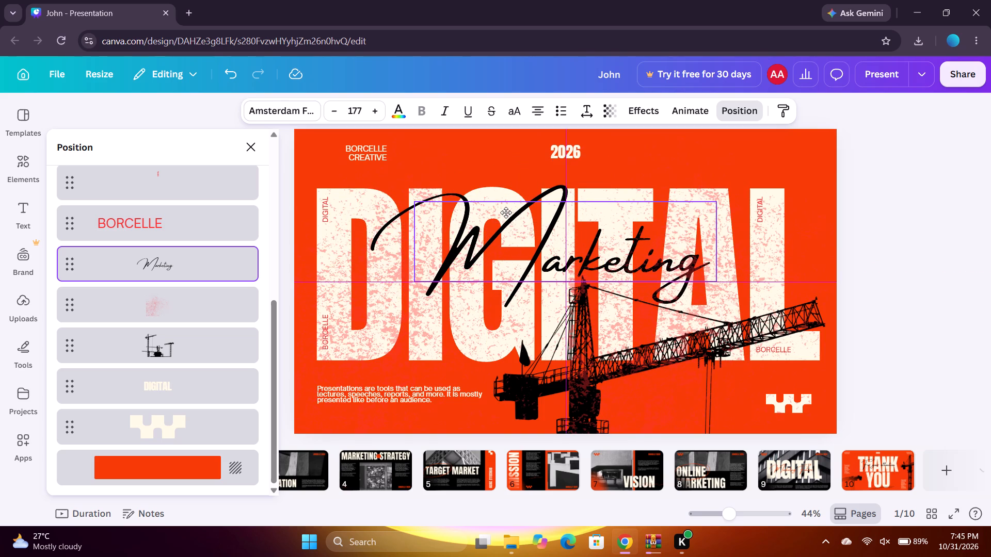
{"action": "left_click_drag", "start_coordinate": [506, 212], "coordinate": [506, 211]}
{"action": "left_click_drag", "start_coordinate": [506, 211], "coordinate": [494, 210]}
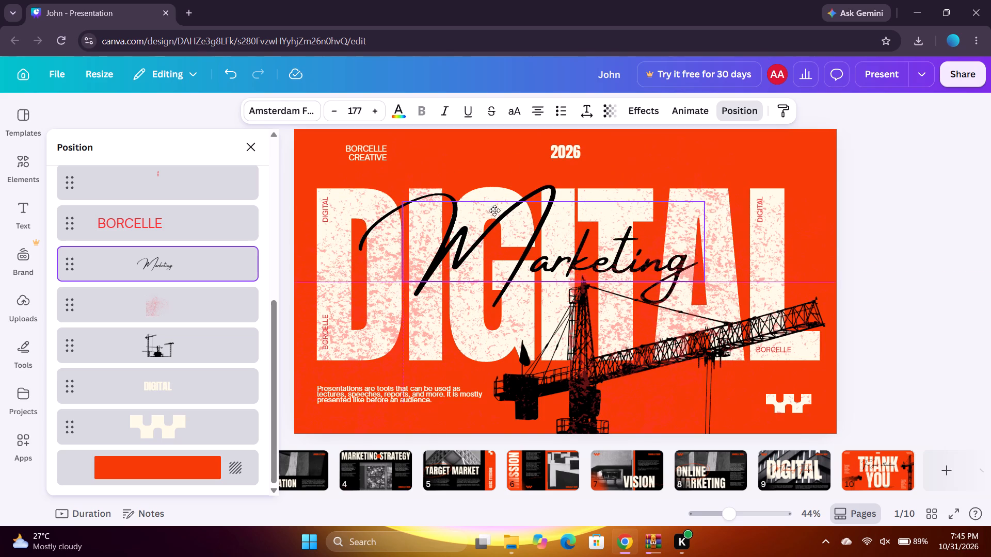
{"action": "left_click_drag", "start_coordinate": [494, 210], "coordinate": [520, 211]}
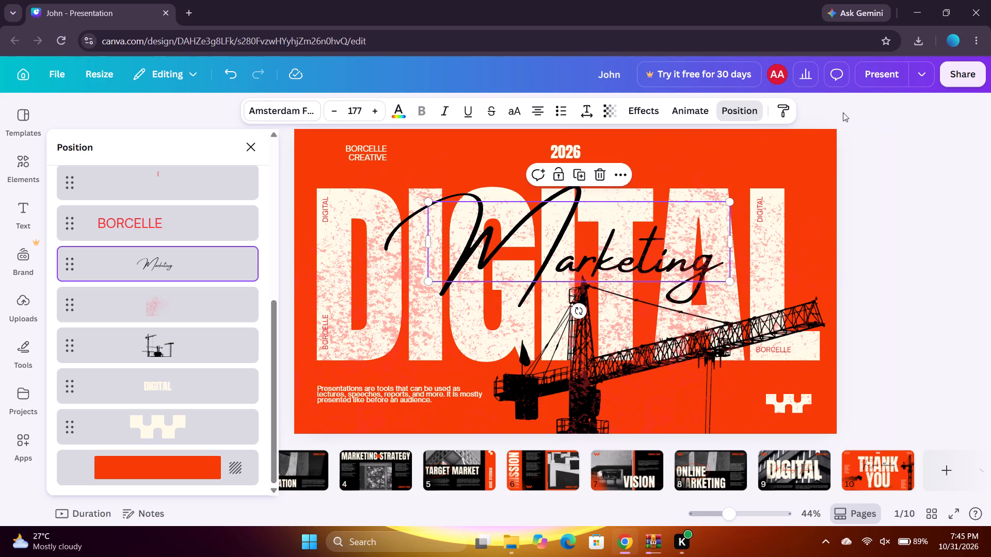
{"action": "left_click", "coordinate": [821, 146]}
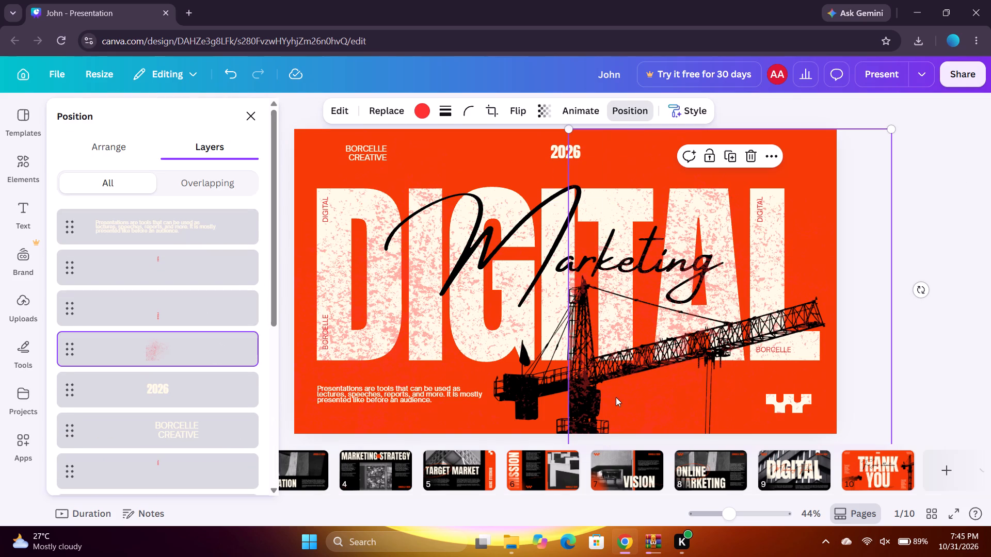
On the "About Our Digital Marketing" slide, enlarge the money photo slightly towards the word "ABOUT".
{"action": "scroll", "coordinate": [346, 468], "scroll_direction": "right", "scroll_amount": 8}
{"action": "left_click", "coordinate": [432, 467]}
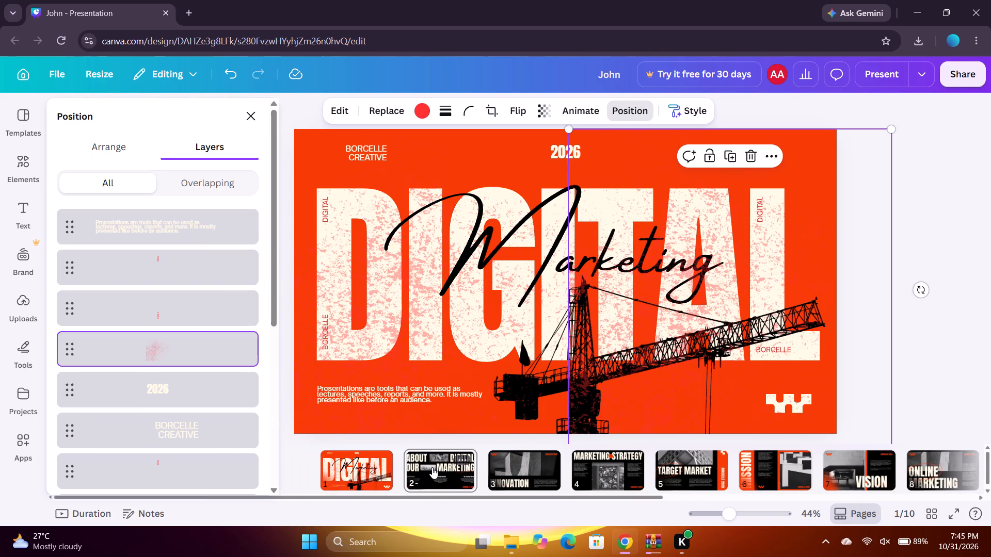
{"action": "left_click", "coordinate": [577, 170]}
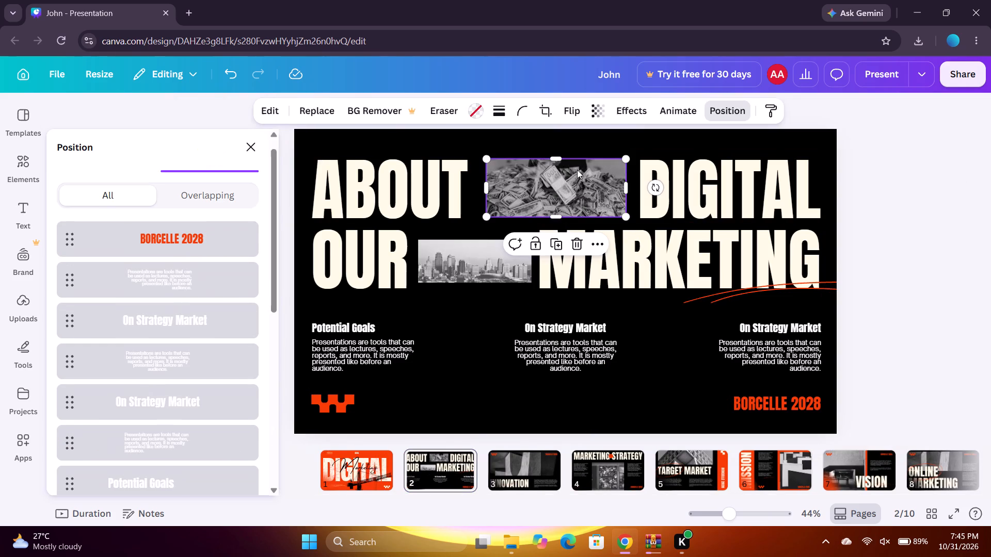
{"action": "left_click_drag", "start_coordinate": [487, 218], "coordinate": [479, 217]}
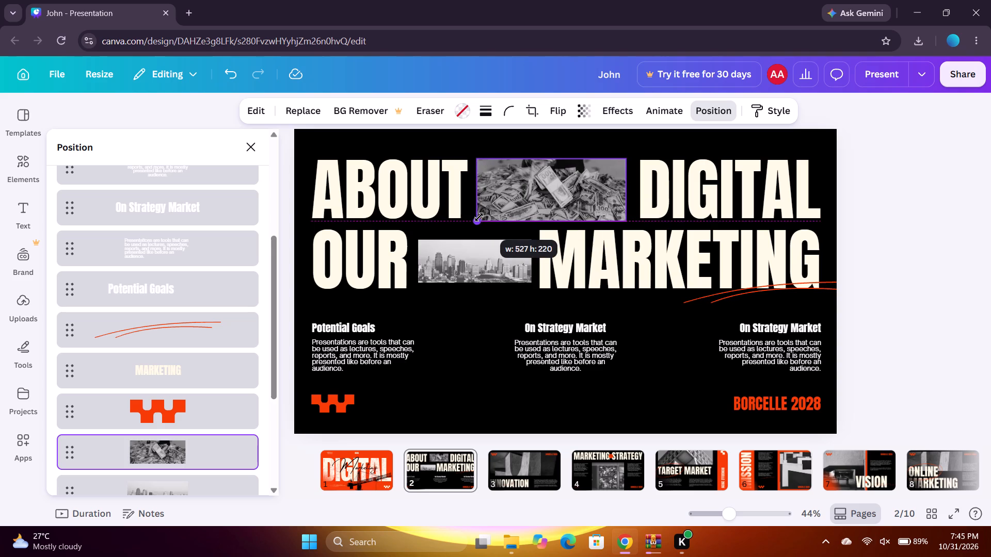
{"action": "left_click_drag", "start_coordinate": [479, 217], "coordinate": [480, 216]}
Enlarge the city skyline photo to about 423 by 161 and shift it left, close to the word "OUR".
{"action": "left_click", "coordinate": [474, 277]}
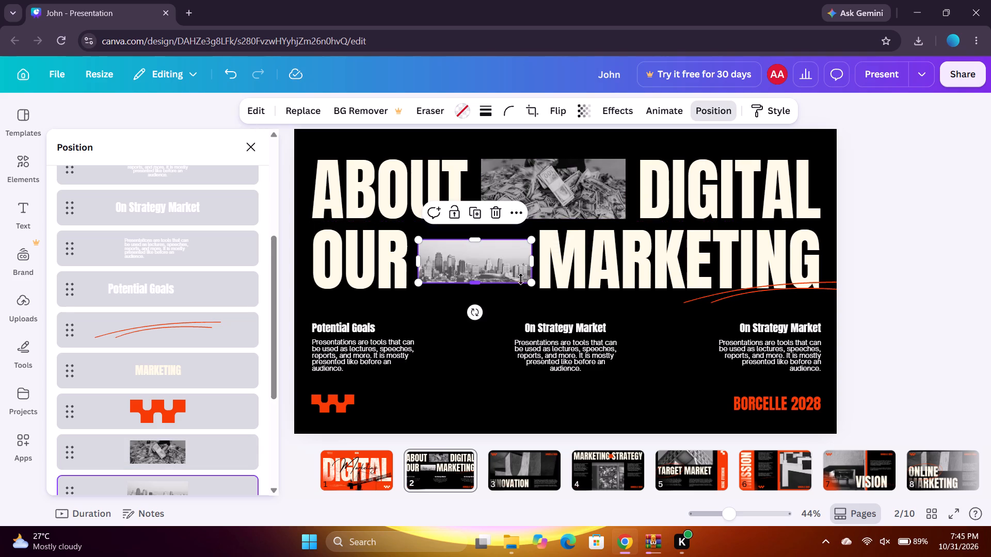
{"action": "left_click", "coordinate": [532, 284]}
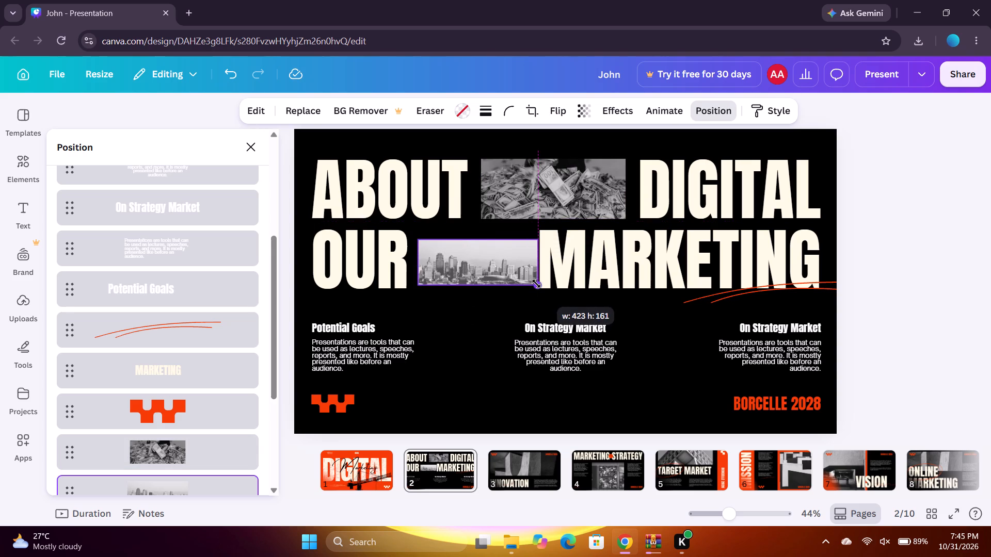
{"action": "left_click", "coordinate": [500, 271]}
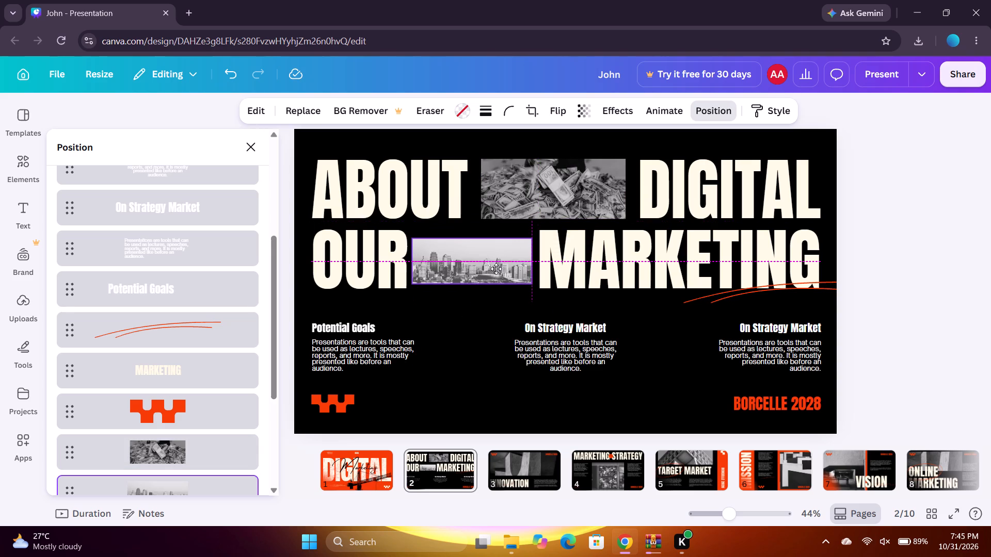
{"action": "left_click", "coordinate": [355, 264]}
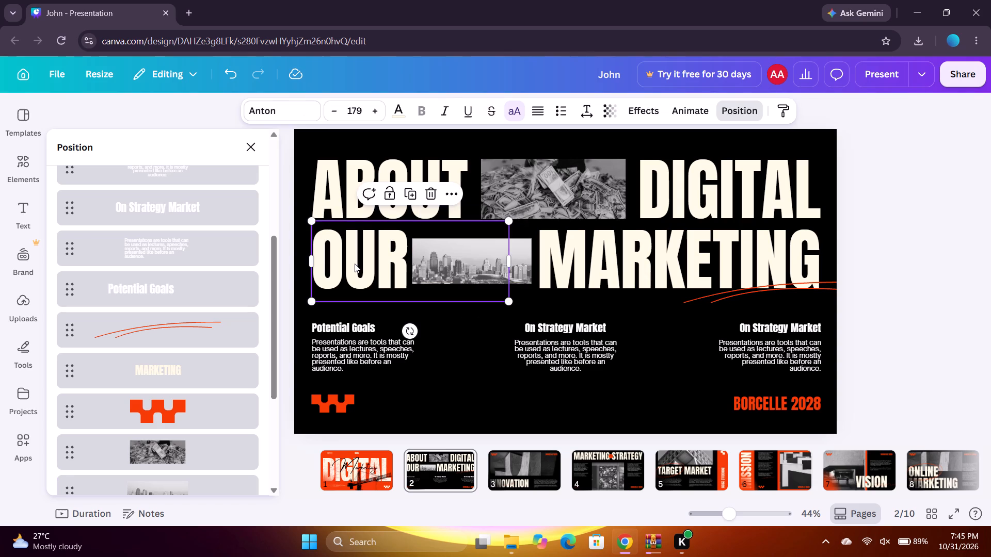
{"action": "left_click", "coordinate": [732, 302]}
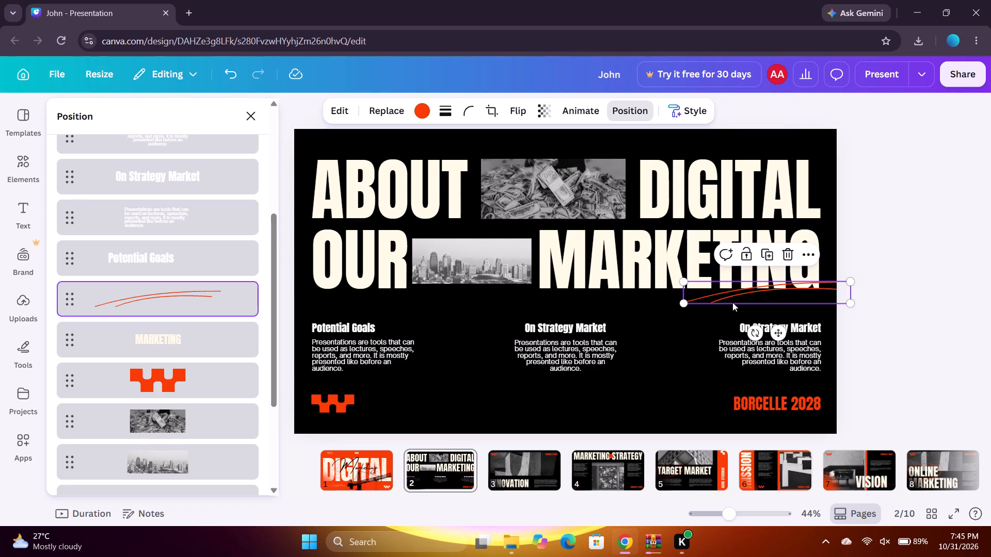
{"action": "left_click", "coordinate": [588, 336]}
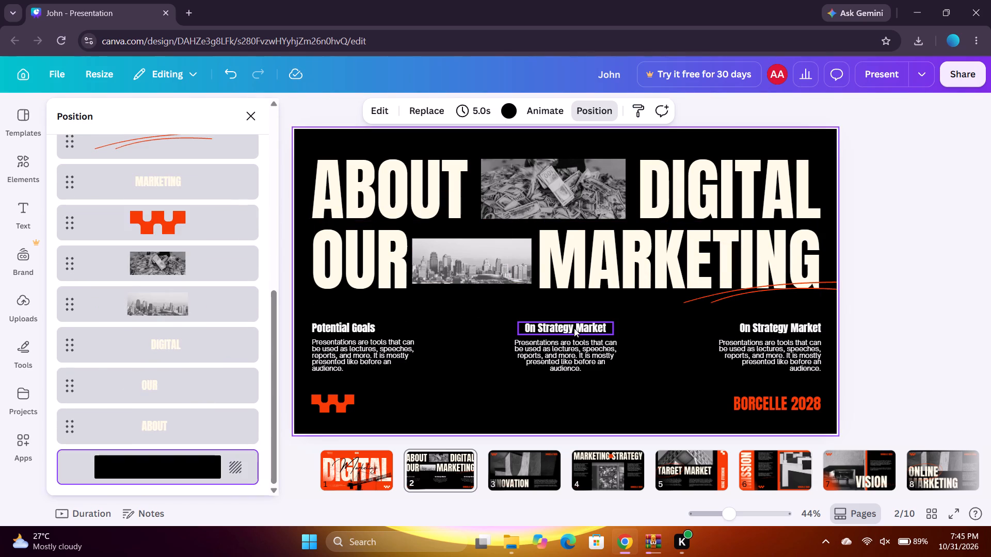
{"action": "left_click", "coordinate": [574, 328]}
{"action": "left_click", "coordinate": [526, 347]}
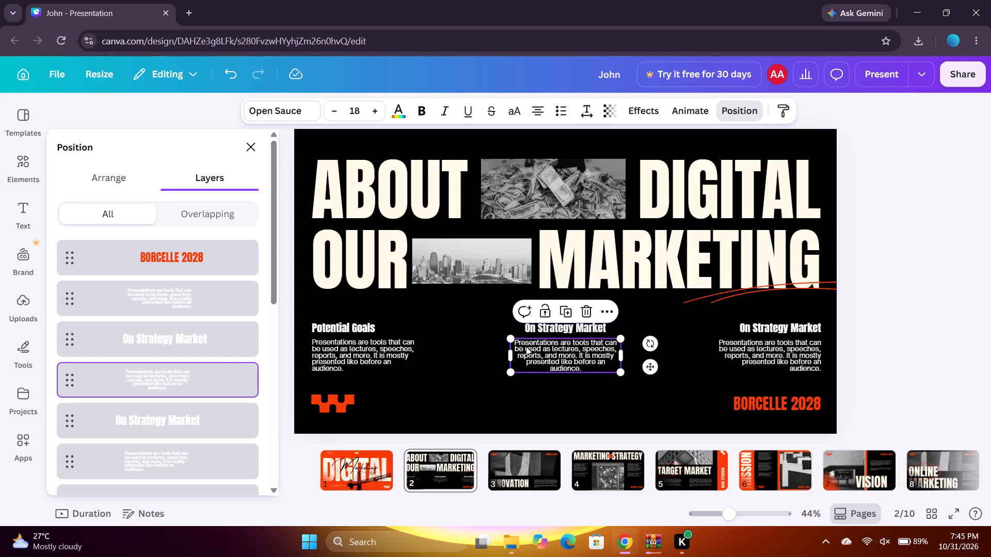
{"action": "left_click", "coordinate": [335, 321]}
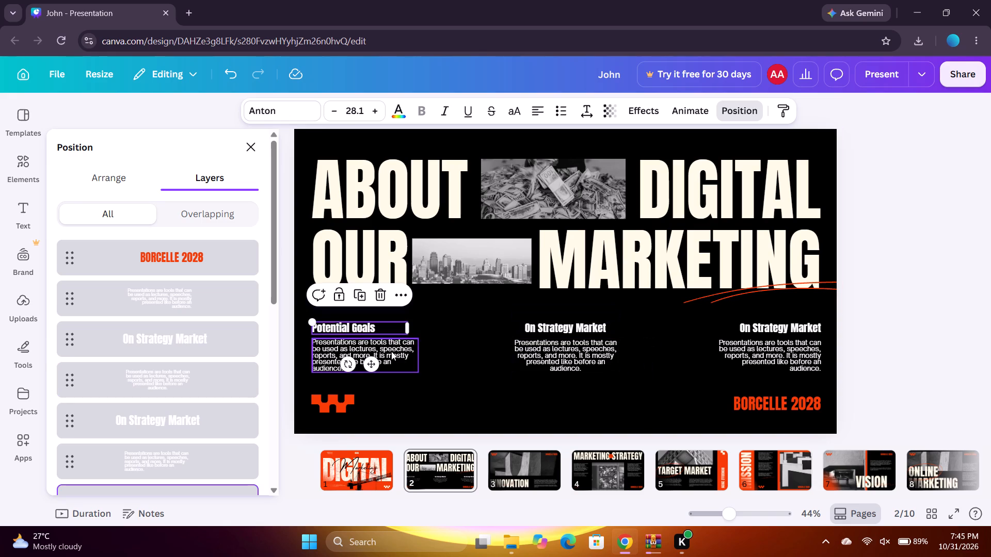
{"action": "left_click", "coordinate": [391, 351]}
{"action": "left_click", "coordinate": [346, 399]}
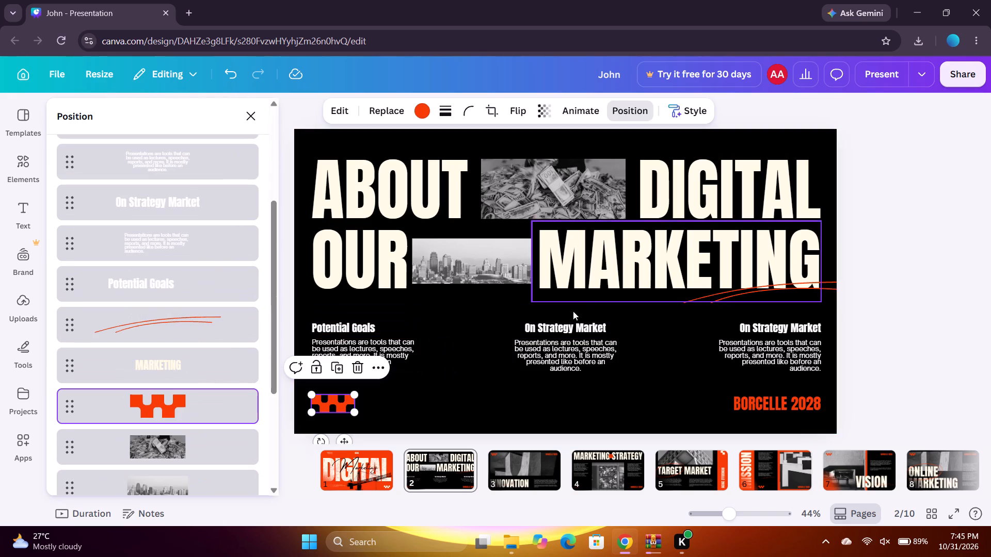
Replace the middle column's heading with "On Street Tools".
{"action": "left_click", "coordinate": [541, 323]}
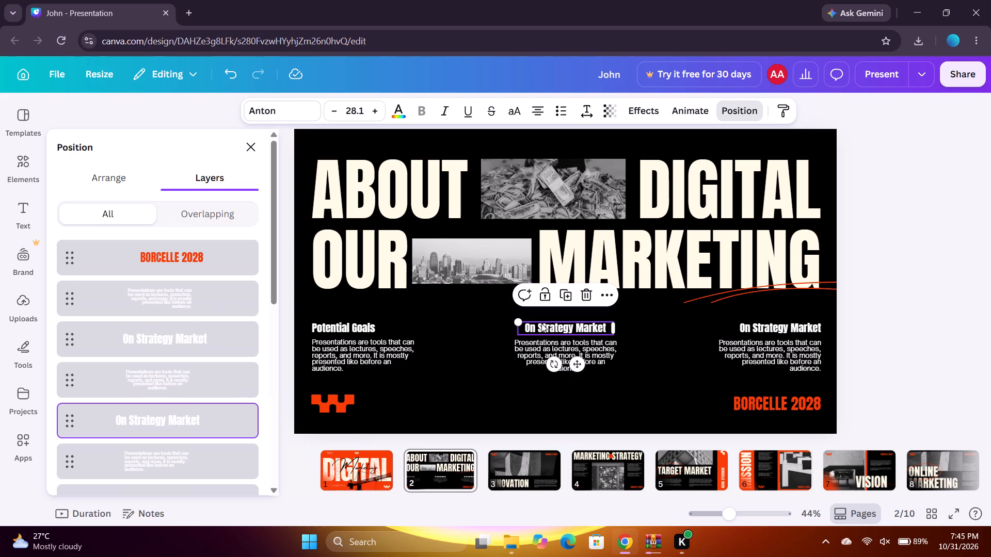
{"action": "double_click", "coordinate": [577, 327]}
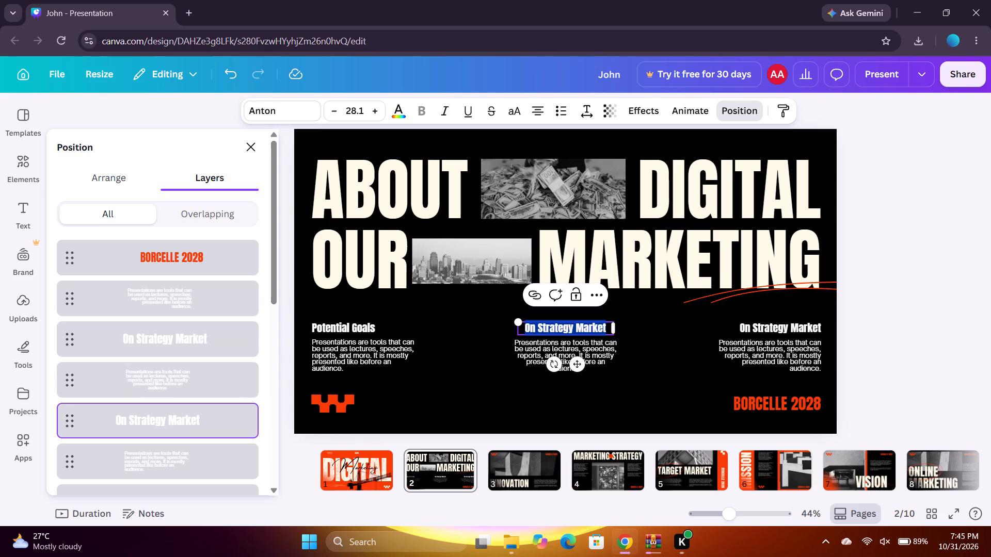
{"action": "key", "text": "BackSpace"}
{"action": "type", "text": "On Strea"}
{"action": "key", "text": "BackSpace"}
{"action": "type", "text": "et"}
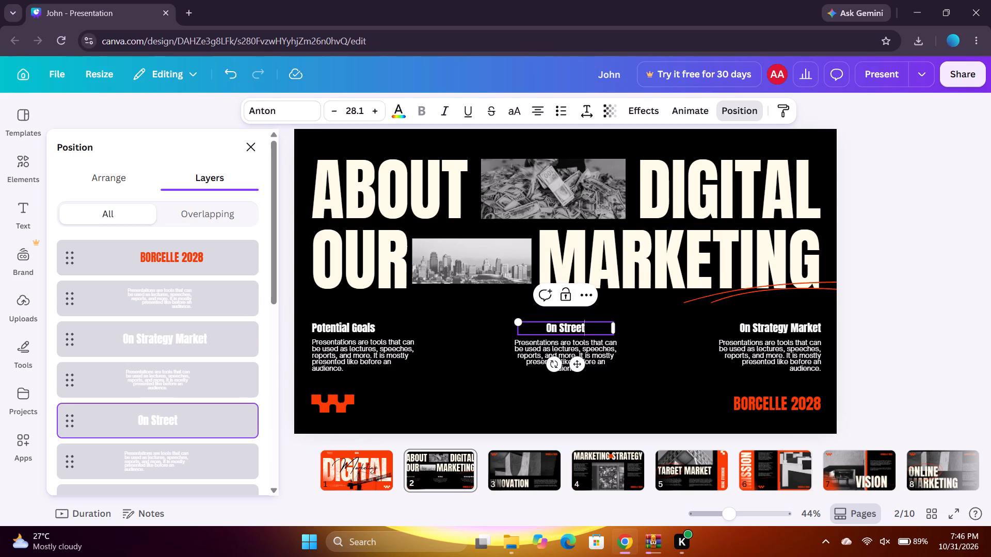
{"action": "key", "text": "space"}
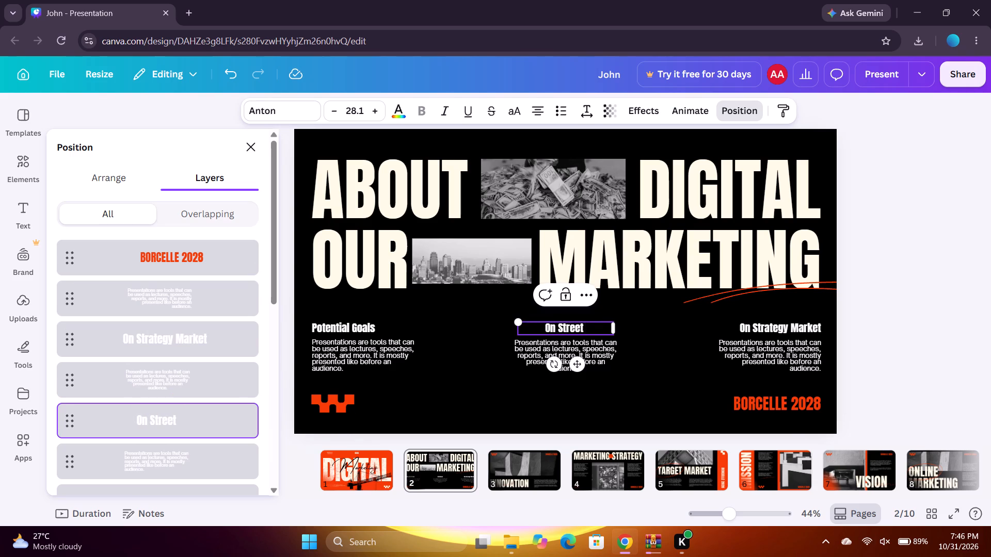
{"action": "type", "text": "Tools"}
Retype the first column's heading as "Potential Goals".
{"action": "double_click", "coordinate": [345, 327]}
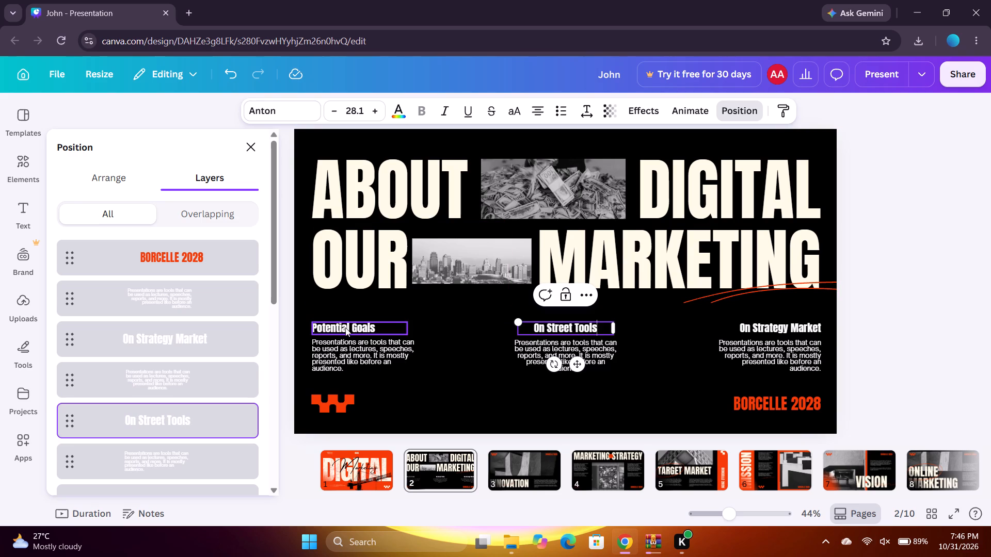
{"action": "key", "text": "BackSpace"}
{"action": "type", "text": "Potential Goals"}
{"action": "key", "text": "space"}
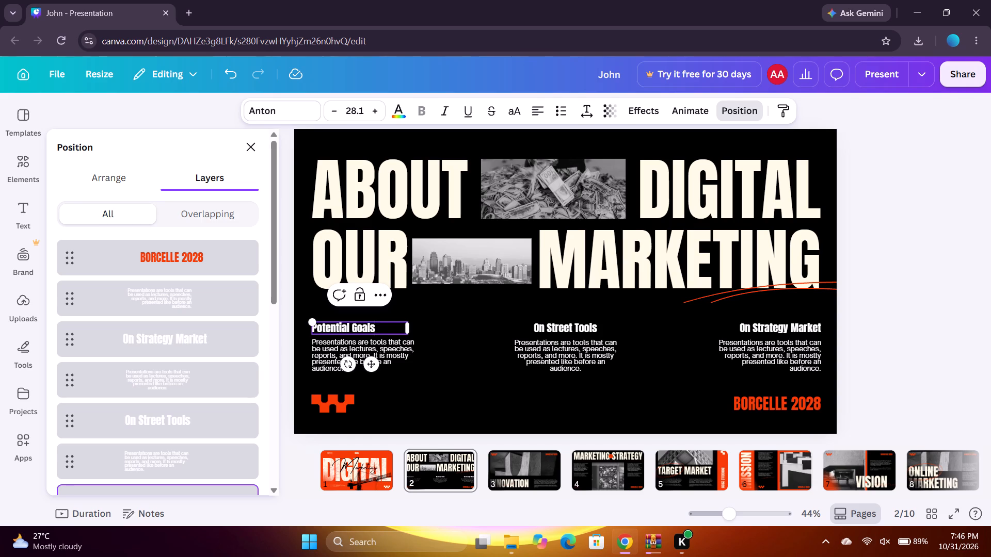
{"action": "key", "text": "BackSpace"}
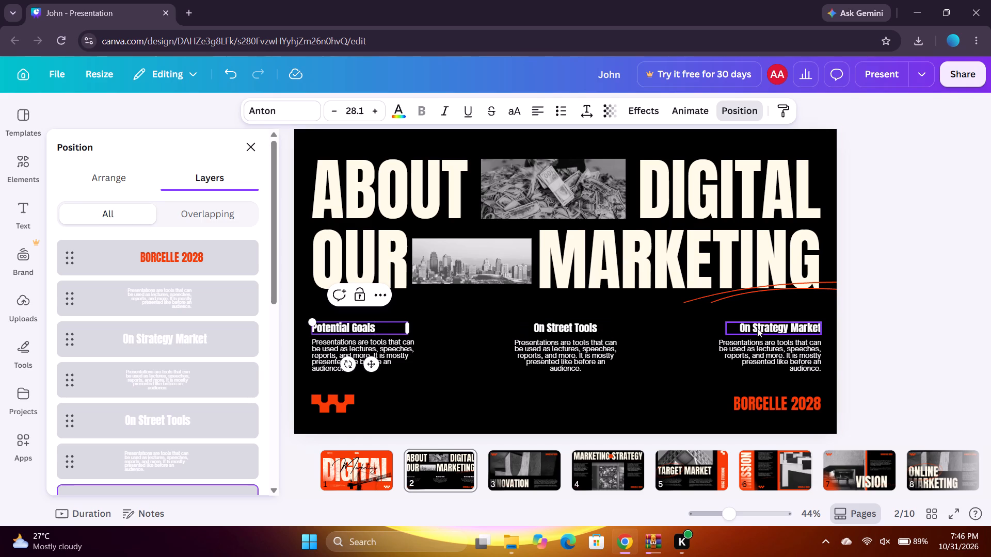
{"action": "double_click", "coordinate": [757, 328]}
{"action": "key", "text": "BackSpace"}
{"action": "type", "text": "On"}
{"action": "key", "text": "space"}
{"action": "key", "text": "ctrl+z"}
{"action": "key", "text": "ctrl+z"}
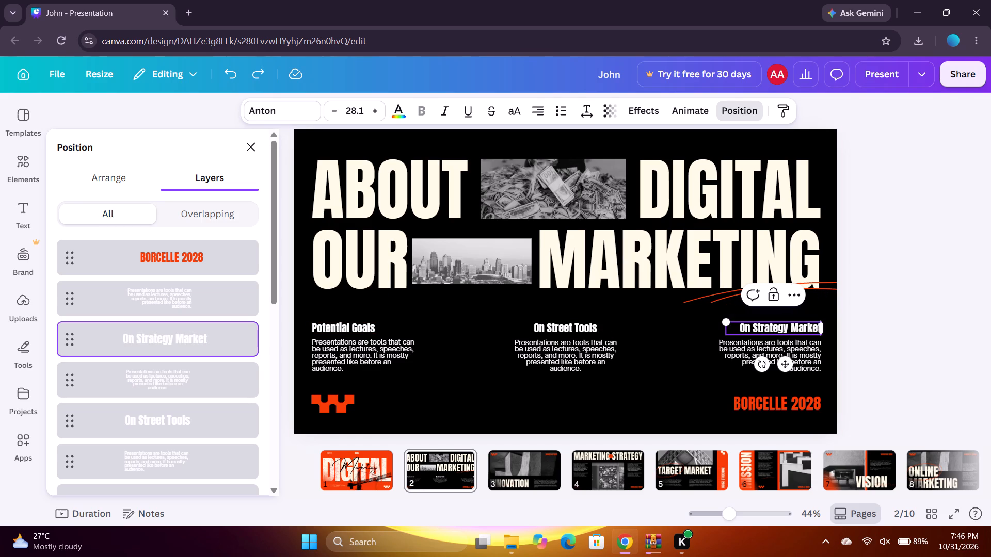
Replace the third column's "On Strategy Market" heading with "On Street" and deselect it.
{"action": "key", "text": "BackSpace"}
{"action": "key", "text": "BackSpace"}
{"action": "key", "text": "BackSpace"}
{"action": "key", "text": "BackSpace"}
{"action": "key", "text": "BackSpace"}
{"action": "key", "text": "BackSpace"}
{"action": "key", "text": "BackSpace"}
{"action": "key", "text": "BackSpace"}
{"action": "key", "text": "BackSpace"}
{"action": "key", "text": "BackSpace"}
{"action": "key", "text": "BackSpace"}
{"action": "key", "text": "BackSpace"}
{"action": "key", "text": "BackSpace"}
{"action": "key", "text": "BackSpace"}
{"action": "key", "text": "BackSpace"}
{"action": "key", "text": "BackSpace"}
{"action": "key", "text": "BackSpace"}
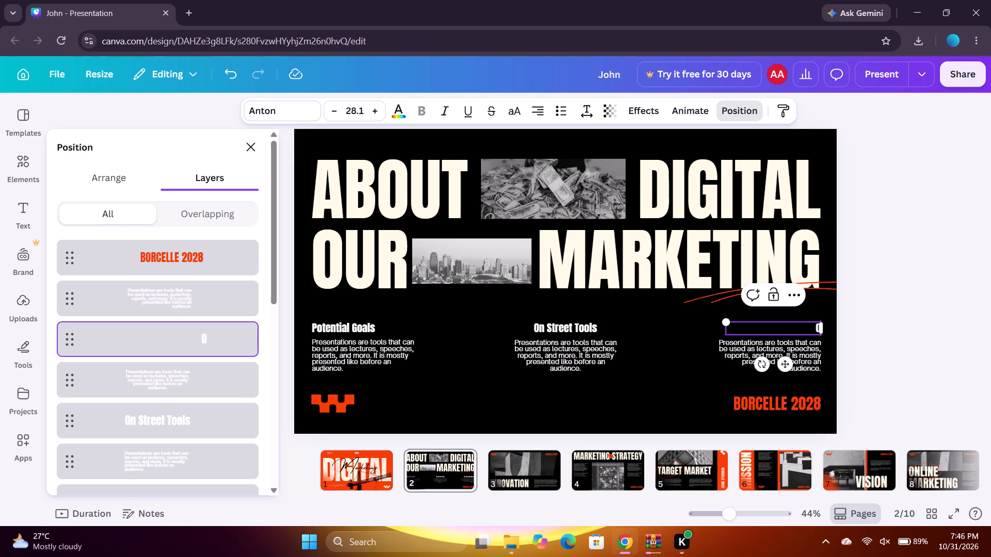
{"action": "key", "text": "BackSpace"}
{"action": "type", "text": "On Street"}
{"action": "key", "text": "space"}
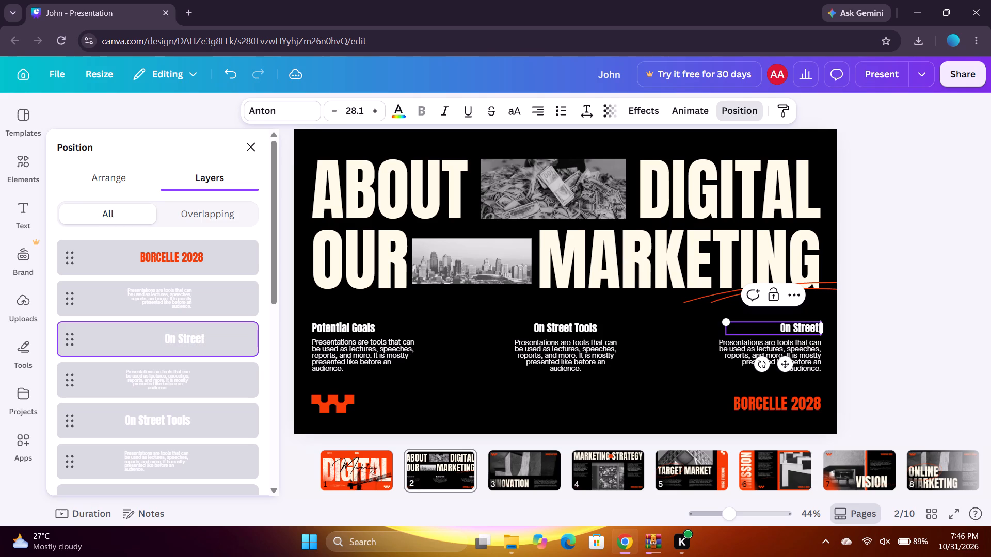
{"action": "key", "text": "BackSpace"}
{"action": "left_click", "coordinate": [708, 381]}
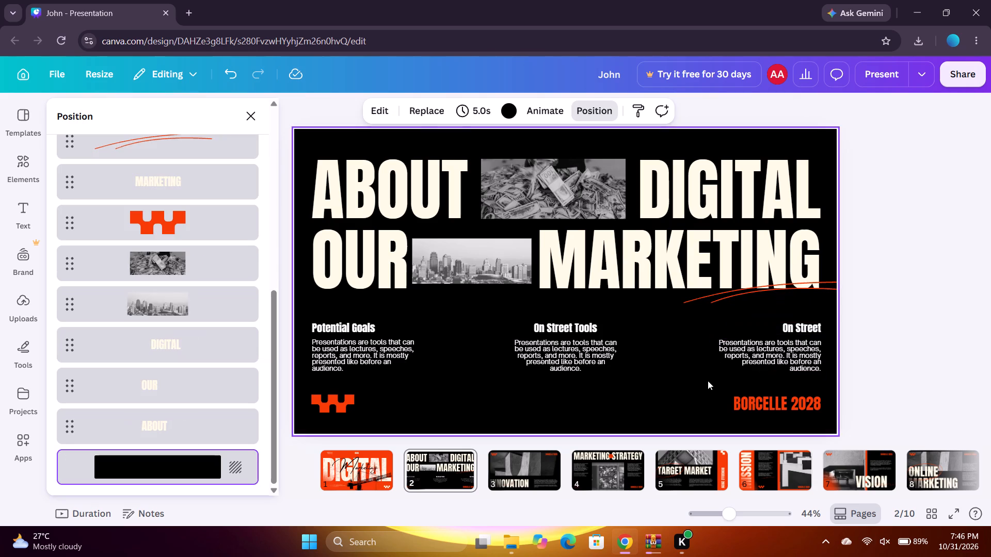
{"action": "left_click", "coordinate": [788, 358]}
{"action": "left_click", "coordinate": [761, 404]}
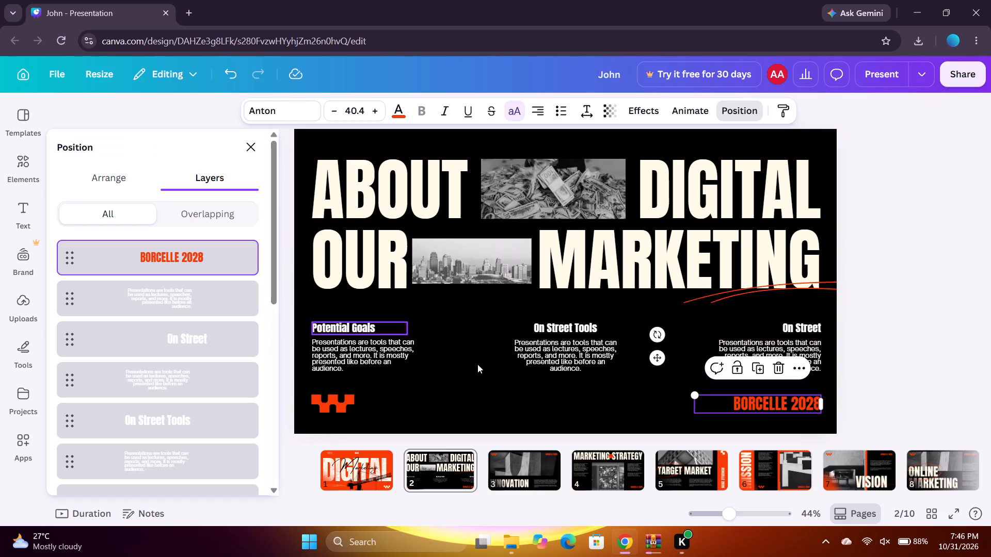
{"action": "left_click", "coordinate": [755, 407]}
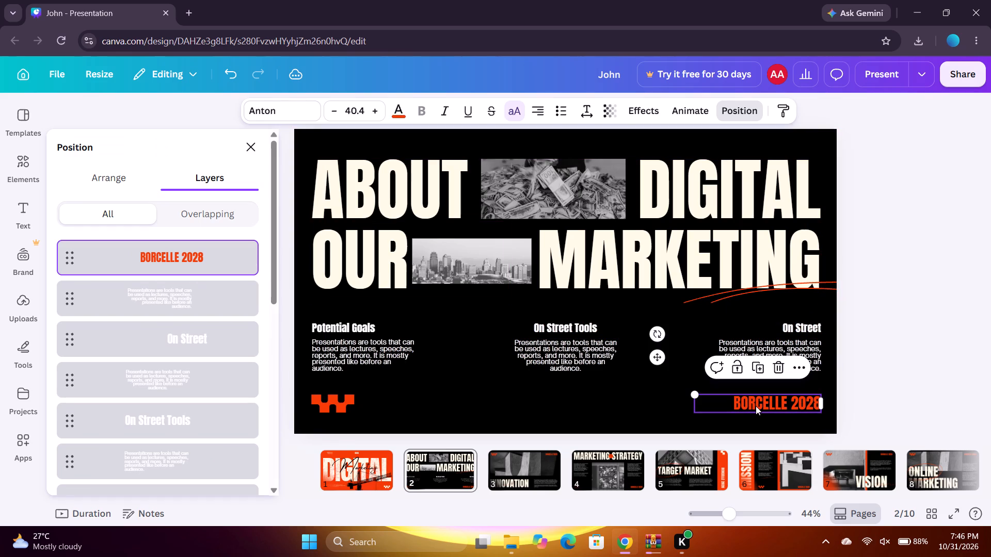
Enlarge the orange checkered logo to about twice its size and align its left edge with the first column's text.
{"action": "left_click", "coordinate": [313, 403]}
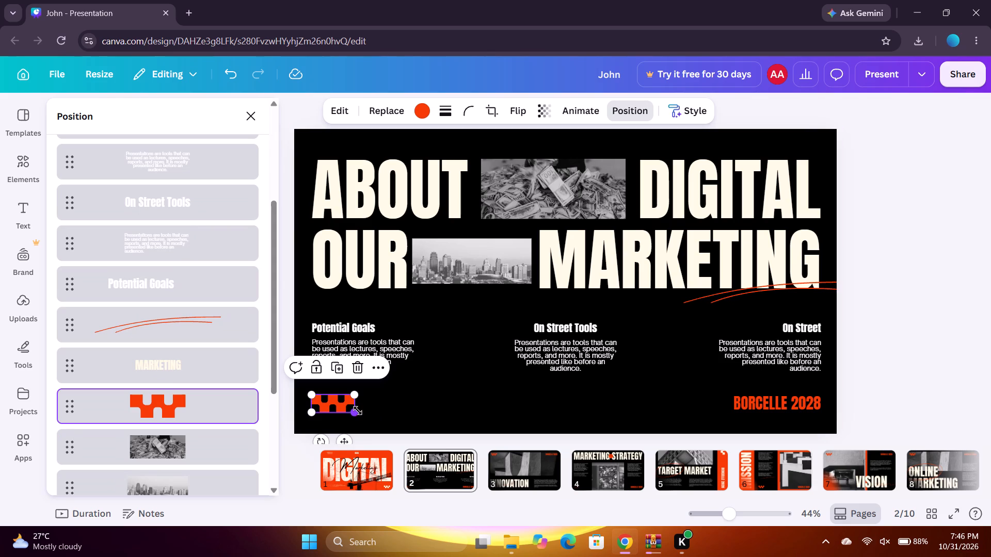
{"action": "left_click_drag", "start_coordinate": [358, 411], "coordinate": [401, 432]}
{"action": "left_click_drag", "start_coordinate": [345, 411], "coordinate": [354, 403]}
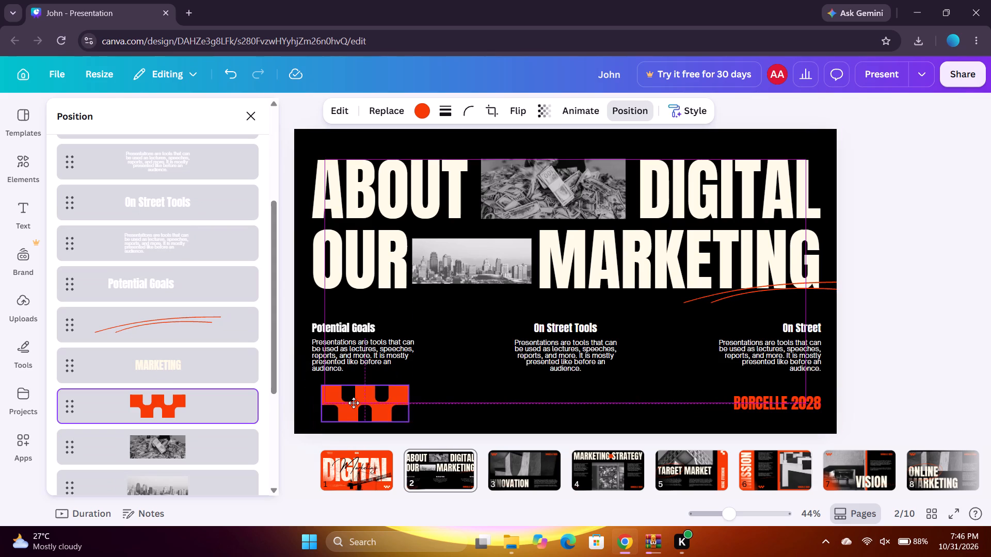
{"action": "left_click_drag", "start_coordinate": [354, 403], "coordinate": [342, 398]}
{"action": "left_click", "coordinate": [502, 397]}
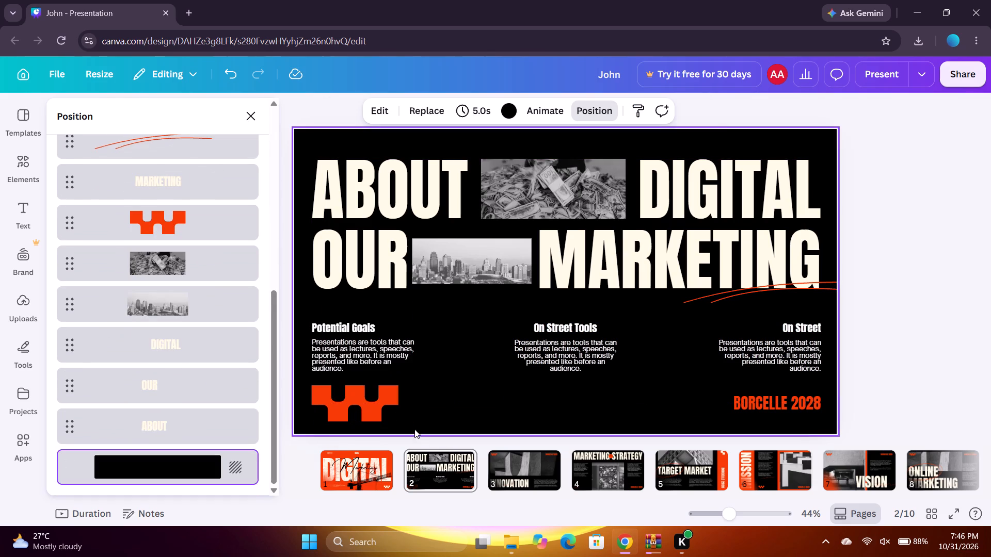
On the Innovation slide, extend the concrete photo's bottom edge slightly down towards the "INNOVATION" title.
{"action": "left_click", "coordinate": [531, 468]}
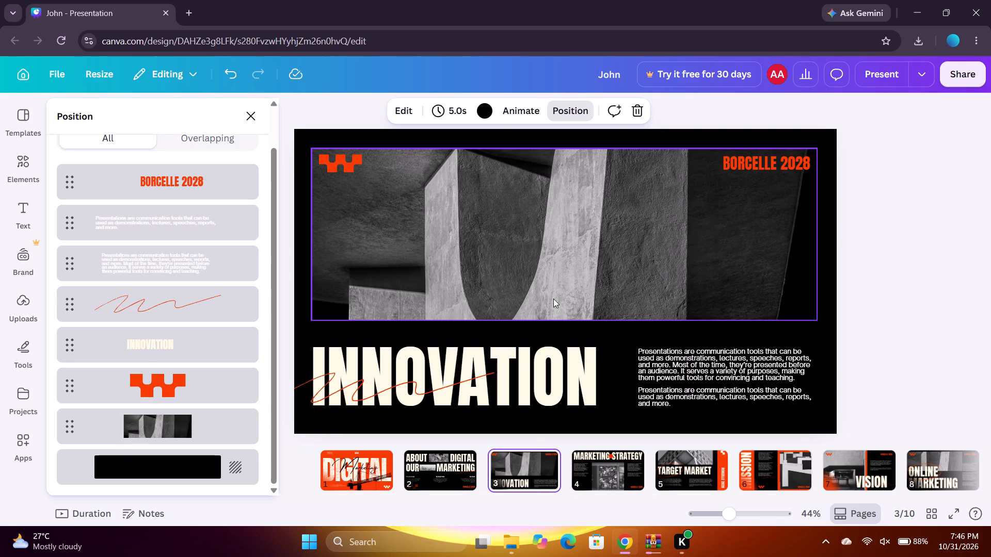
{"action": "left_click", "coordinate": [534, 281]}
{"action": "left_click_drag", "start_coordinate": [564, 320], "coordinate": [566, 330]}
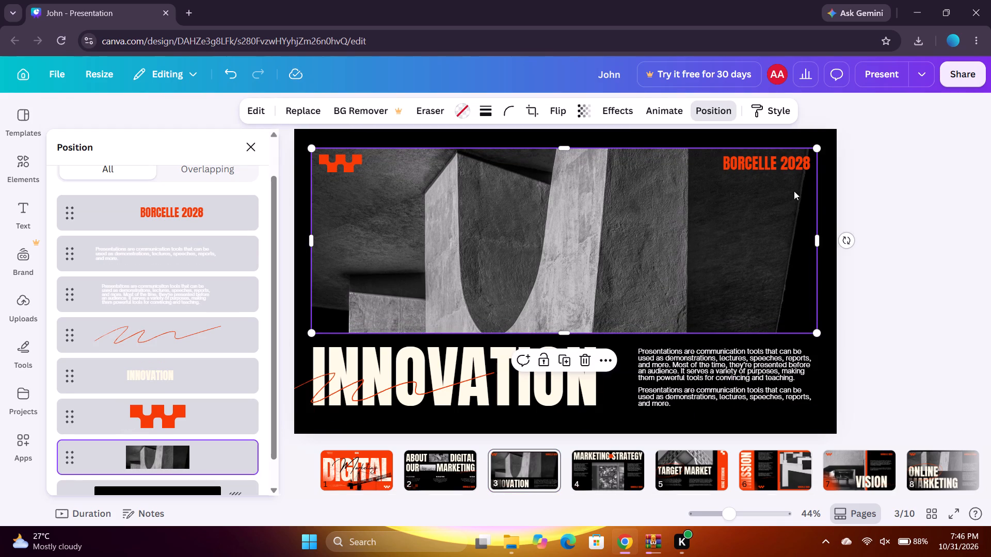
{"action": "left_click", "coordinate": [828, 185]}
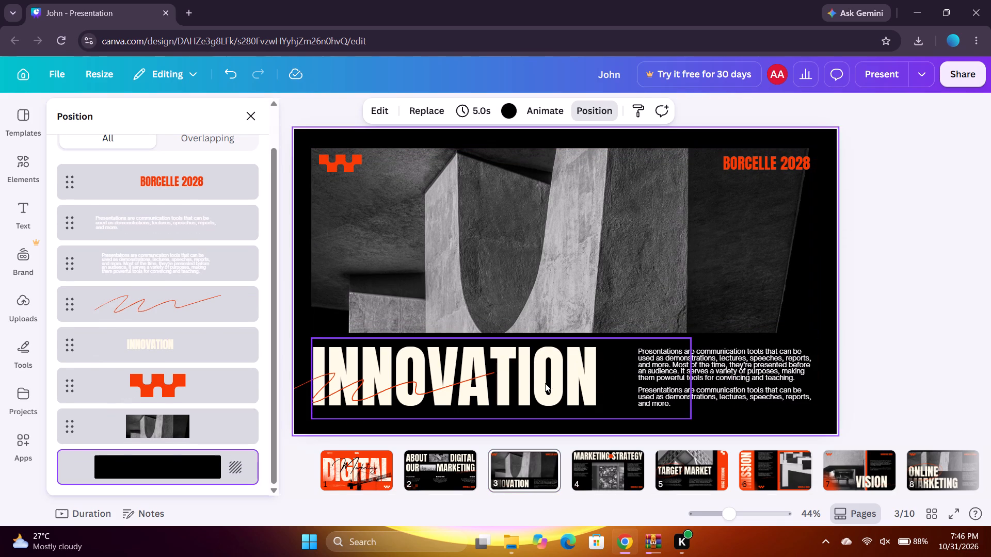
Move the "INNOVATION" title down slightly, away from the photo.
{"action": "left_click", "coordinate": [545, 383]}
{"action": "left_click", "coordinate": [397, 376]}
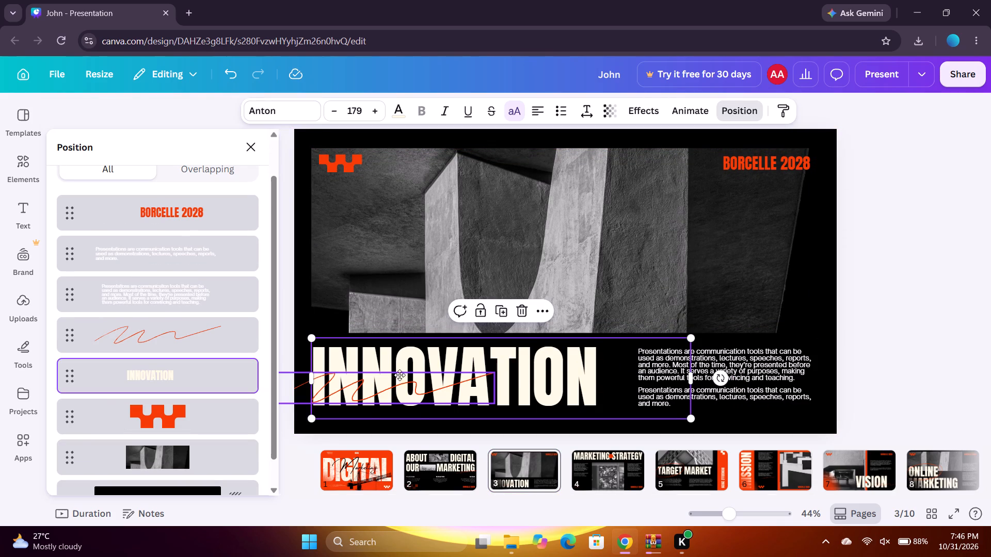
Move the second description paragraph down slightly to widen the gap below the first paragraph, and deselect it.
{"action": "left_click", "coordinate": [804, 365]}
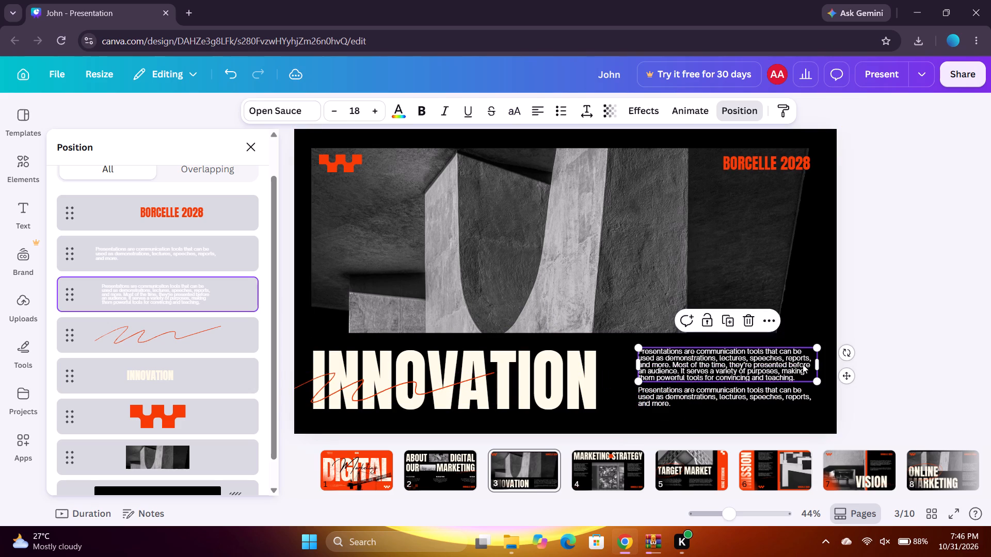
{"action": "left_click", "coordinate": [770, 396]}
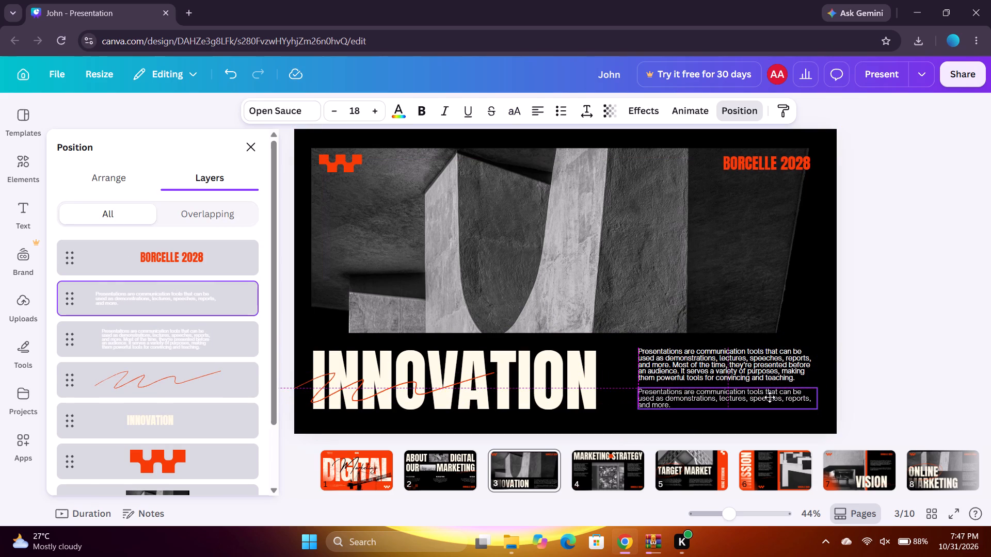
{"action": "left_click", "coordinate": [779, 416]}
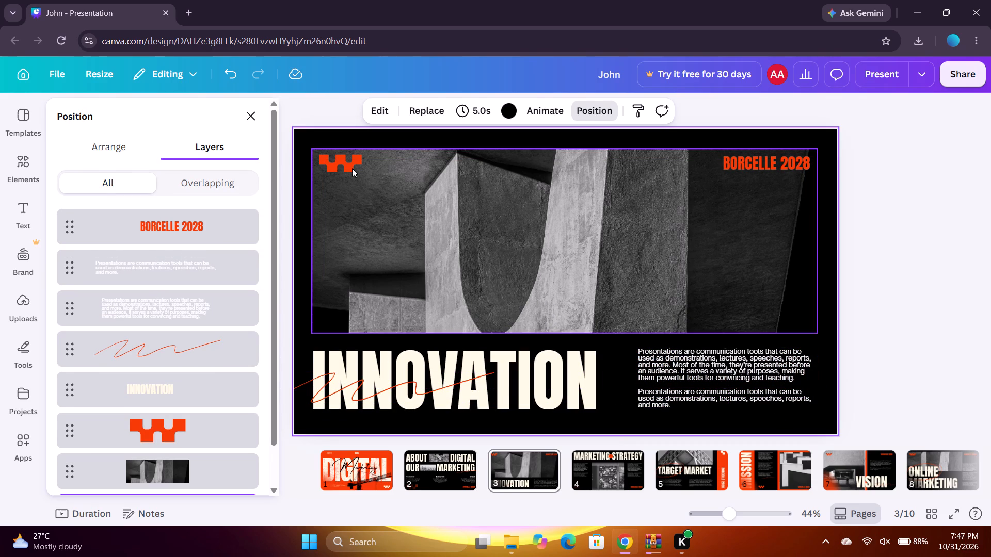
Nudge the orange checkered logo slightly right, further inside the concrete photo's corner, and deselect it.
{"action": "left_click", "coordinate": [335, 162]}
{"action": "left_click", "coordinate": [335, 162]}
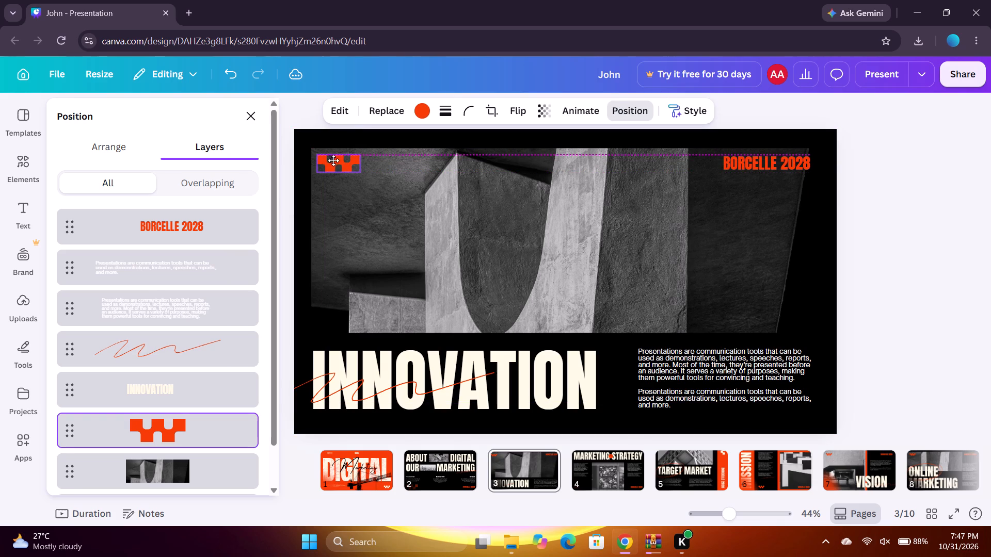
{"action": "left_click", "coordinate": [825, 221]}
On the Marketing Strategy slide, widen the central poster photo on both sides towards the text columns, to a width of about 939.
{"action": "left_click", "coordinate": [607, 475]}
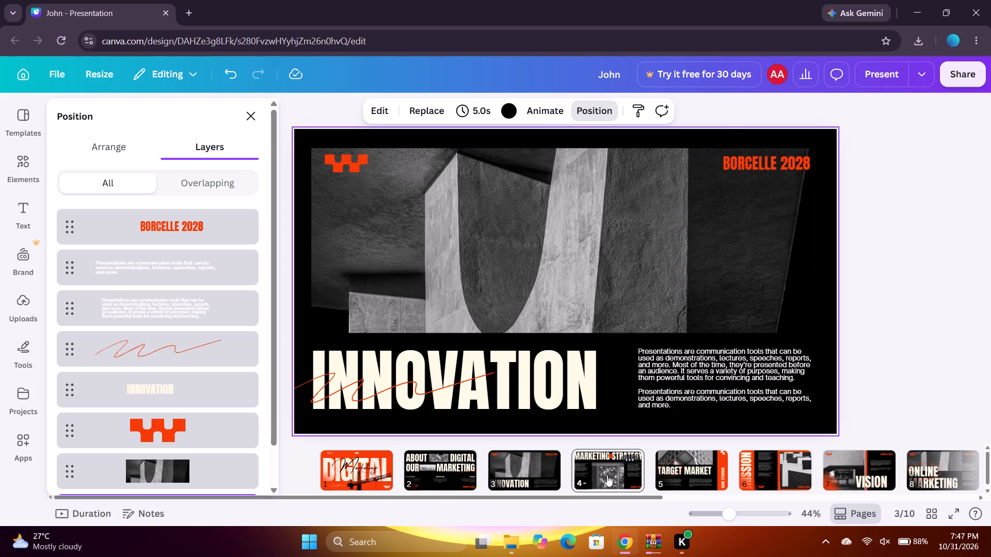
{"action": "left_click", "coordinate": [566, 270]}
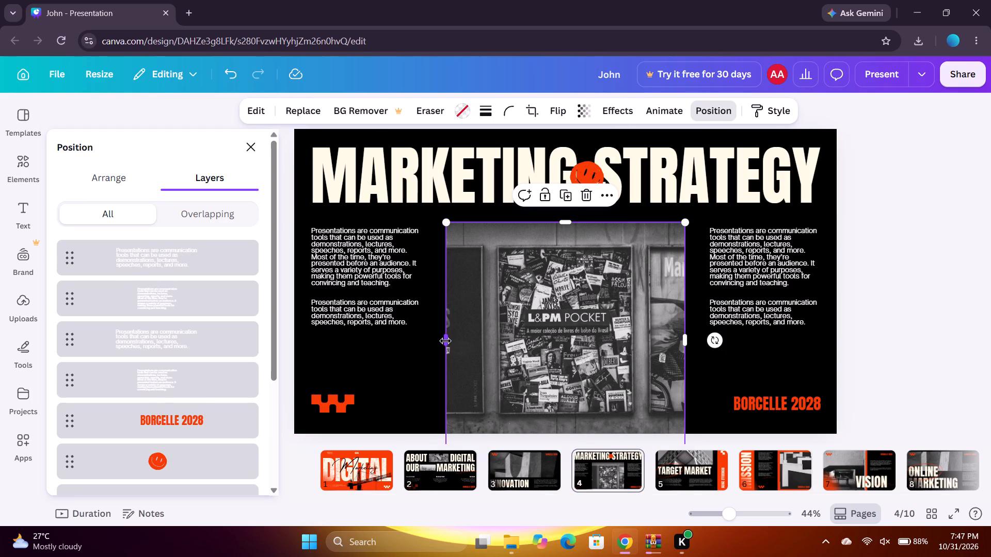
{"action": "left_click_drag", "start_coordinate": [445, 341], "coordinate": [429, 340]}
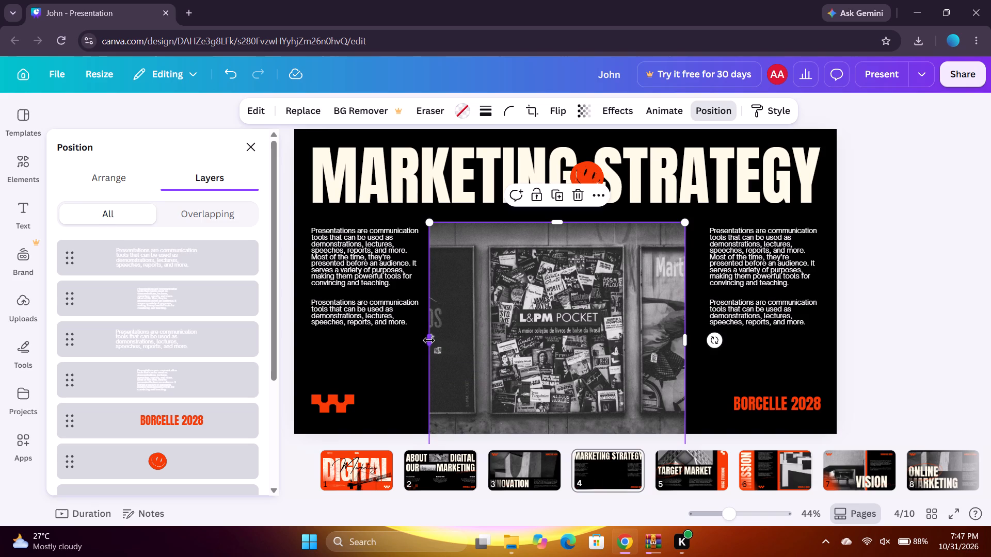
{"action": "left_click_drag", "start_coordinate": [685, 342], "coordinate": [696, 342]}
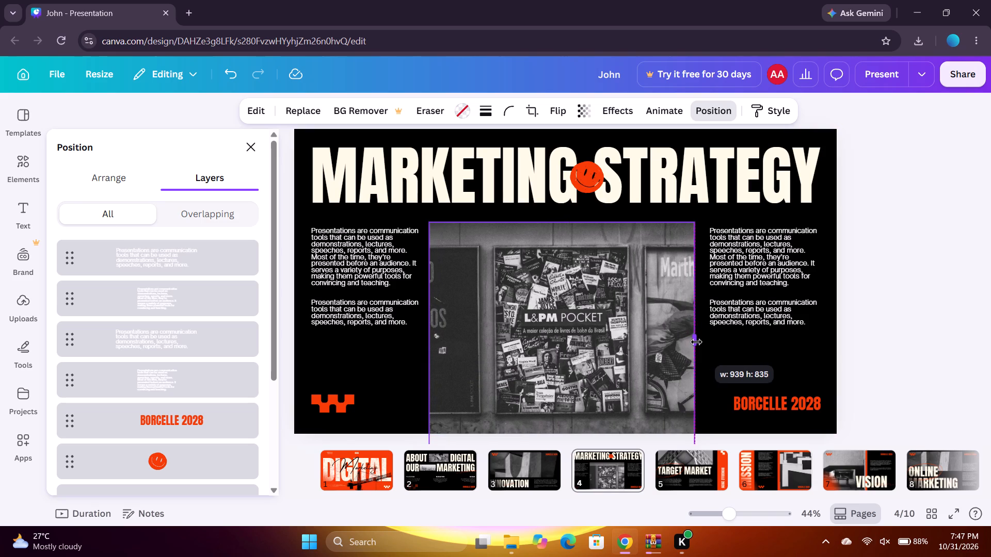
{"action": "left_click_drag", "start_coordinate": [696, 342], "coordinate": [698, 343]}
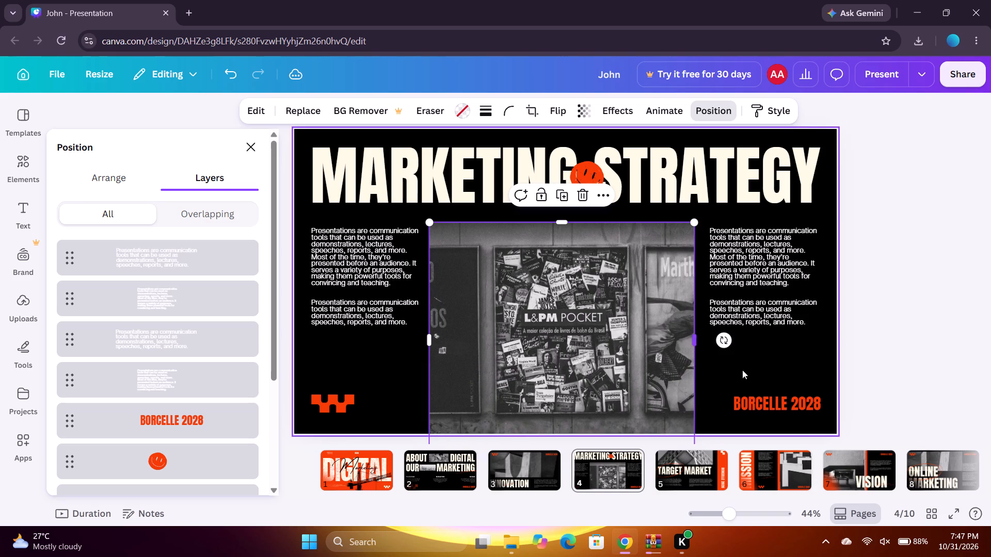
Narrow the "BORCELLE 2028" text box until it wraps onto two lines, and move it up slightly.
{"action": "left_click", "coordinate": [763, 407]}
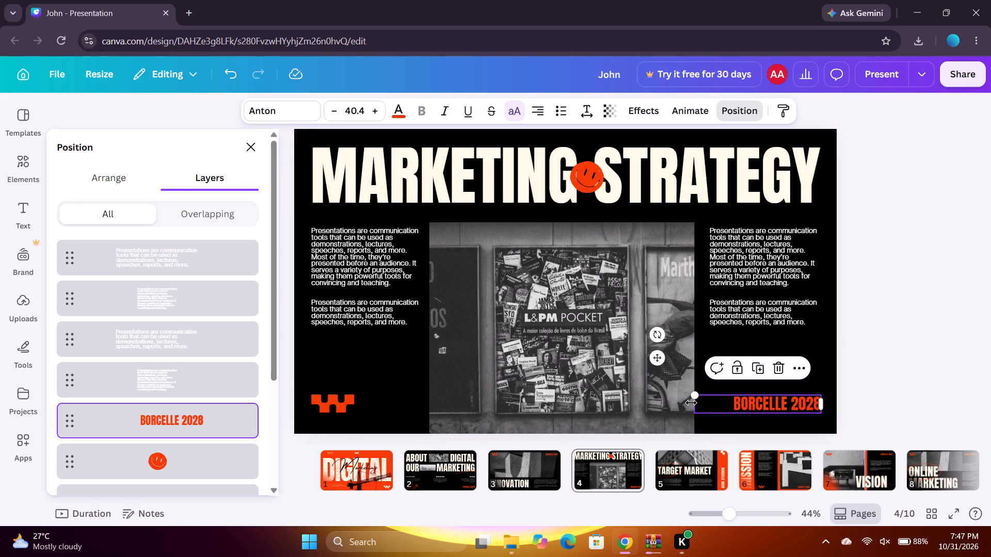
{"action": "left_click_drag", "start_coordinate": [691, 403], "coordinate": [730, 405]}
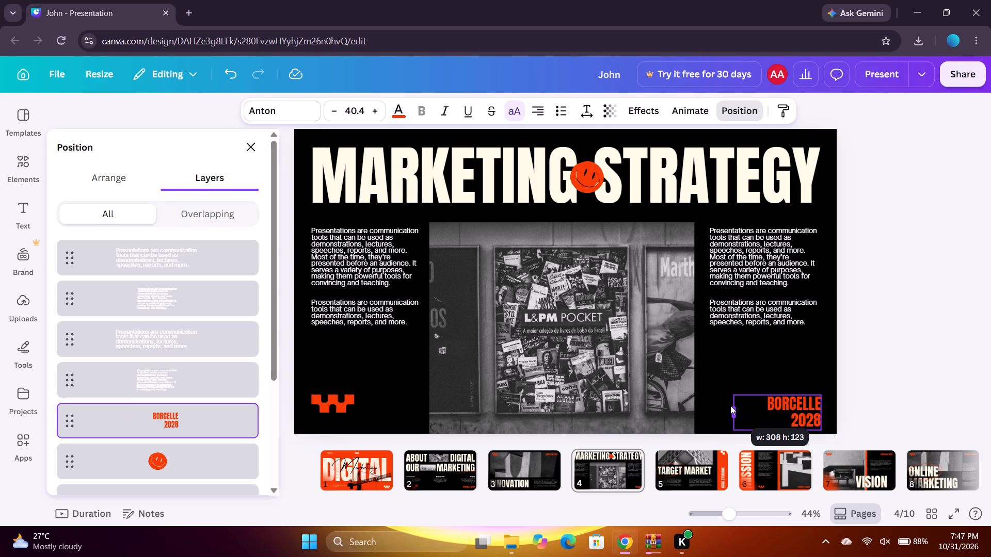
{"action": "left_click_drag", "start_coordinate": [730, 405], "coordinate": [728, 404]}
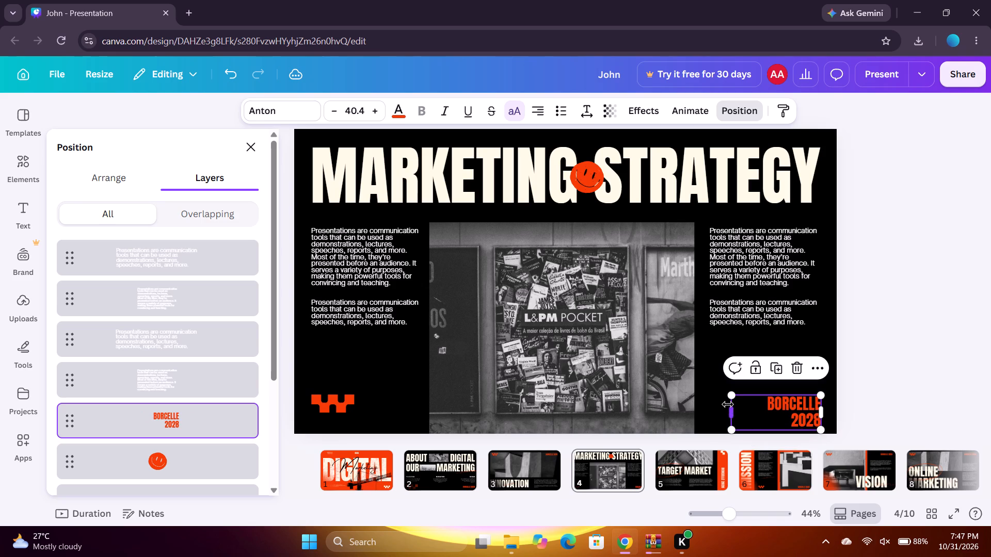
{"action": "left_click_drag", "start_coordinate": [800, 409], "coordinate": [800, 403]}
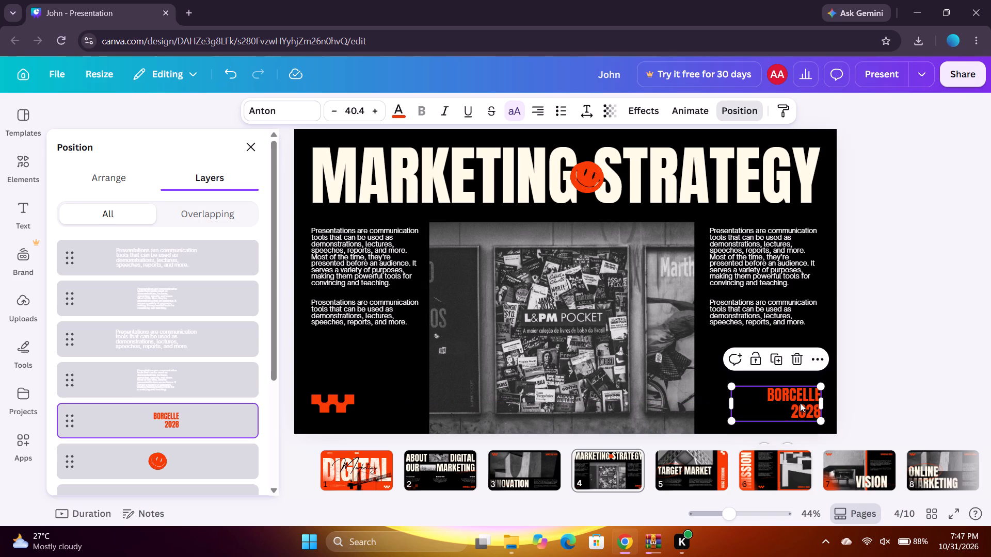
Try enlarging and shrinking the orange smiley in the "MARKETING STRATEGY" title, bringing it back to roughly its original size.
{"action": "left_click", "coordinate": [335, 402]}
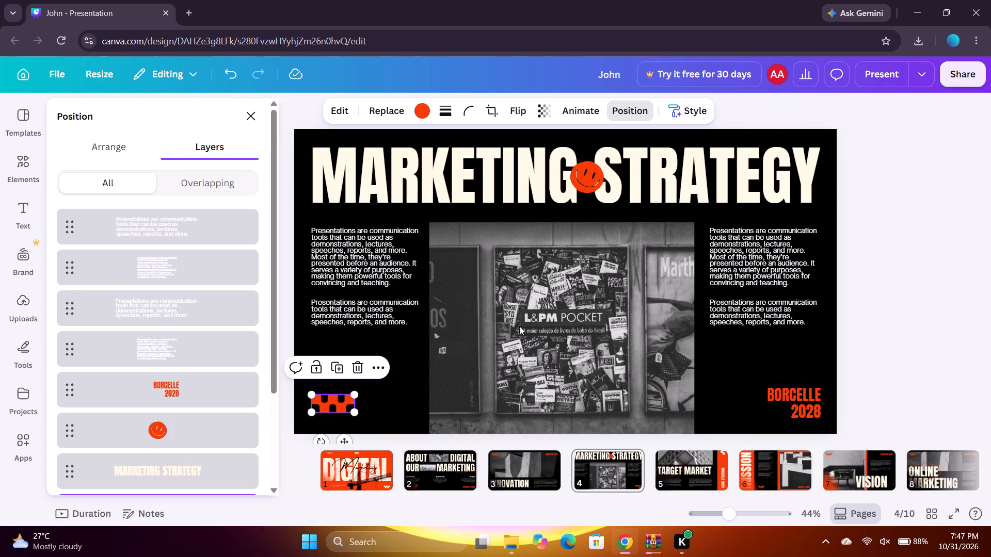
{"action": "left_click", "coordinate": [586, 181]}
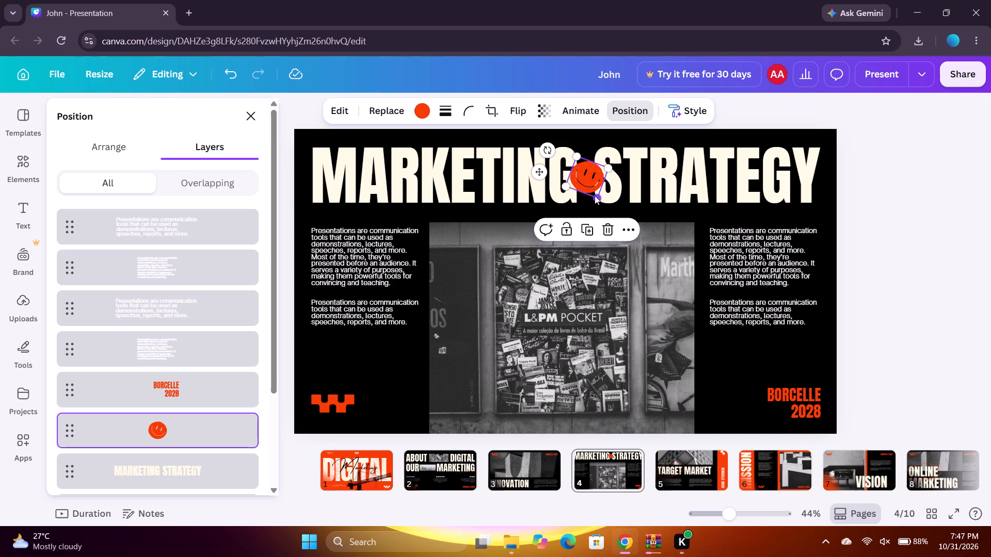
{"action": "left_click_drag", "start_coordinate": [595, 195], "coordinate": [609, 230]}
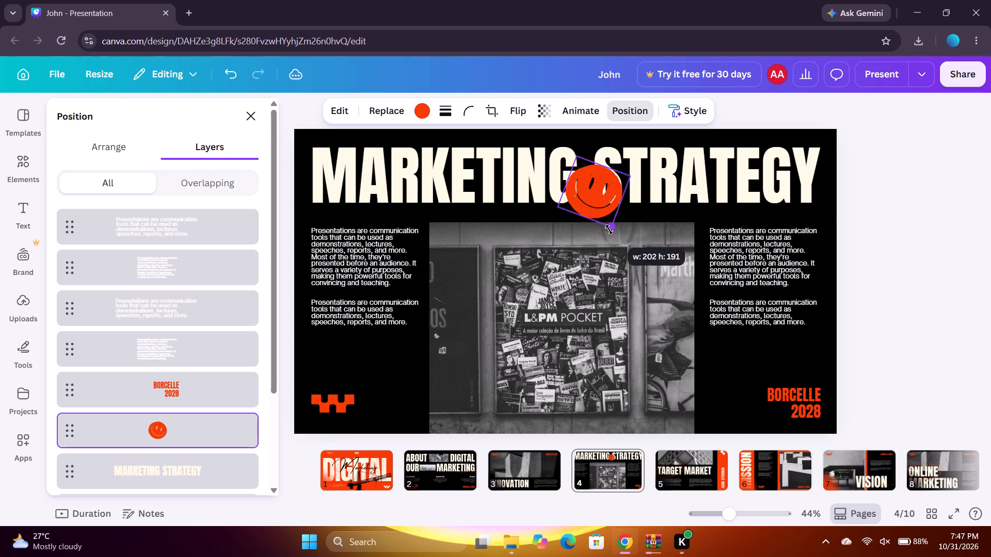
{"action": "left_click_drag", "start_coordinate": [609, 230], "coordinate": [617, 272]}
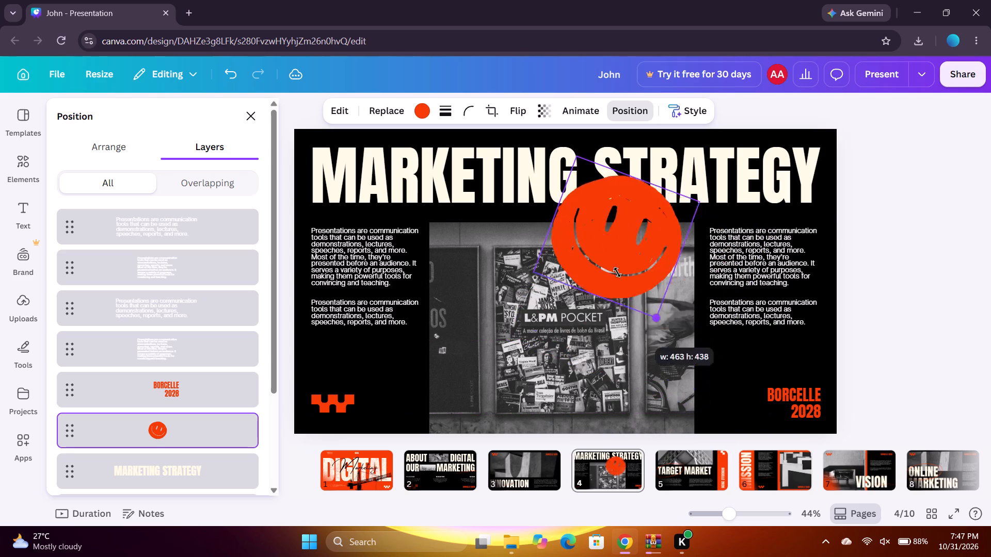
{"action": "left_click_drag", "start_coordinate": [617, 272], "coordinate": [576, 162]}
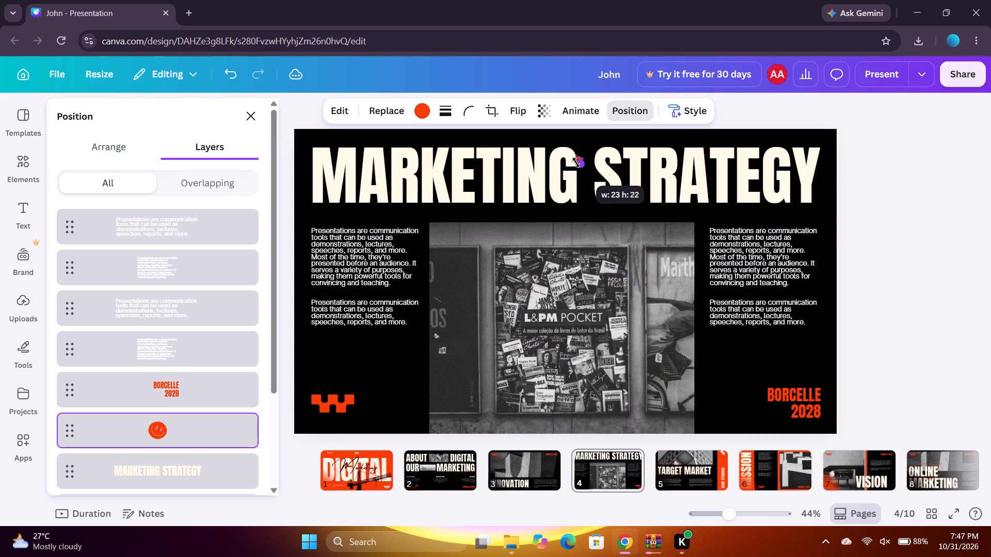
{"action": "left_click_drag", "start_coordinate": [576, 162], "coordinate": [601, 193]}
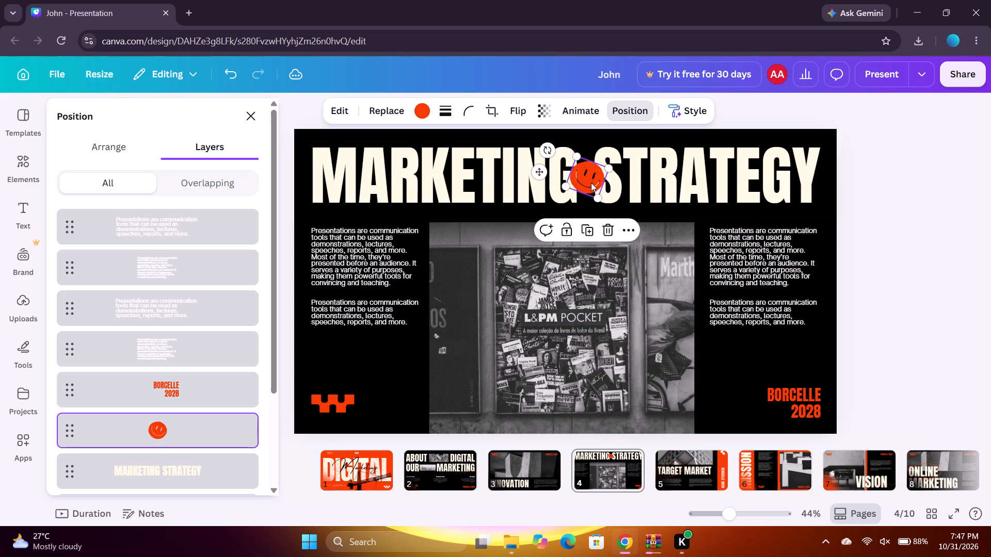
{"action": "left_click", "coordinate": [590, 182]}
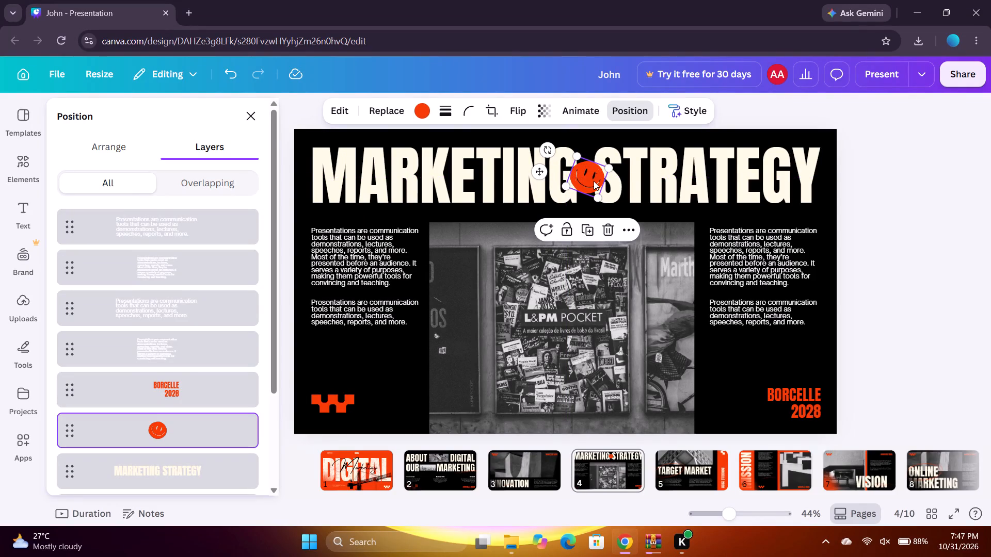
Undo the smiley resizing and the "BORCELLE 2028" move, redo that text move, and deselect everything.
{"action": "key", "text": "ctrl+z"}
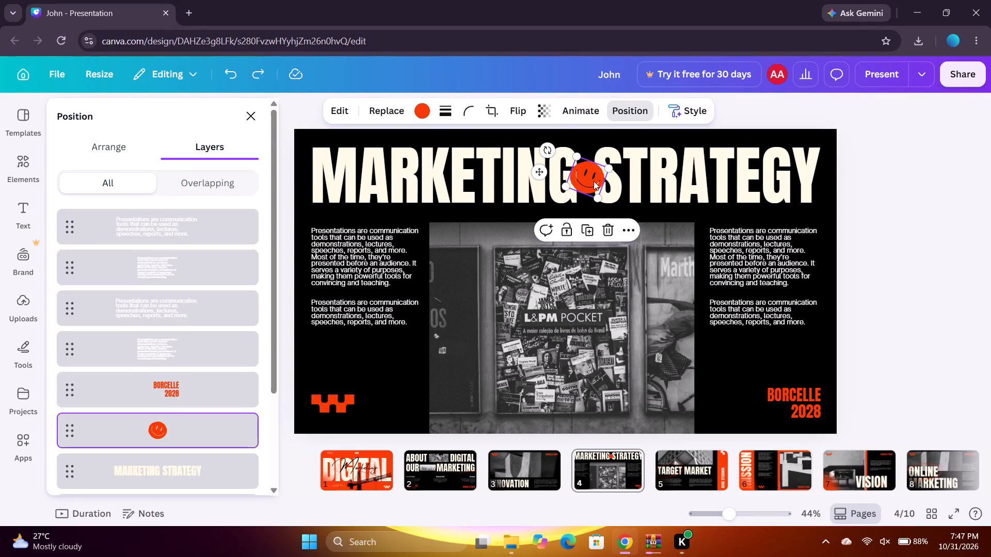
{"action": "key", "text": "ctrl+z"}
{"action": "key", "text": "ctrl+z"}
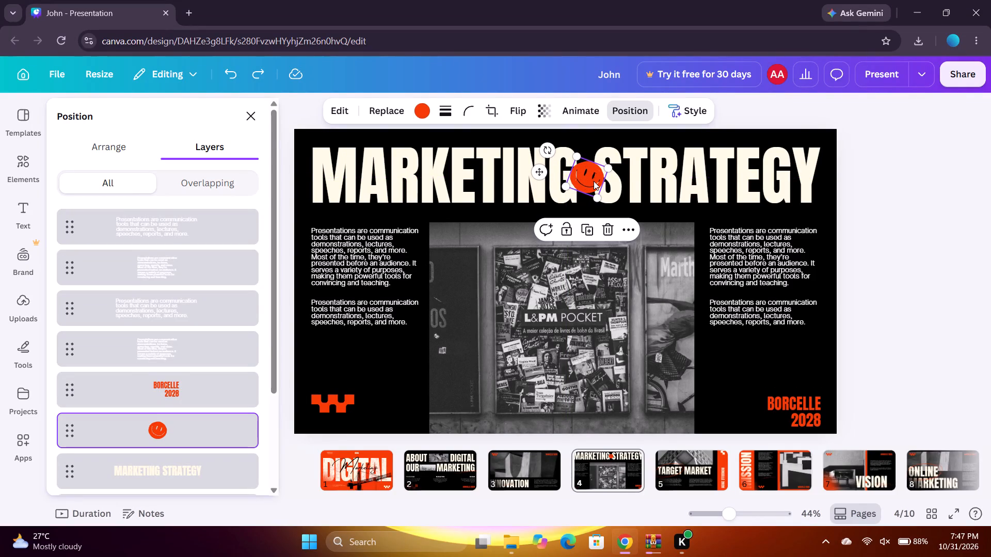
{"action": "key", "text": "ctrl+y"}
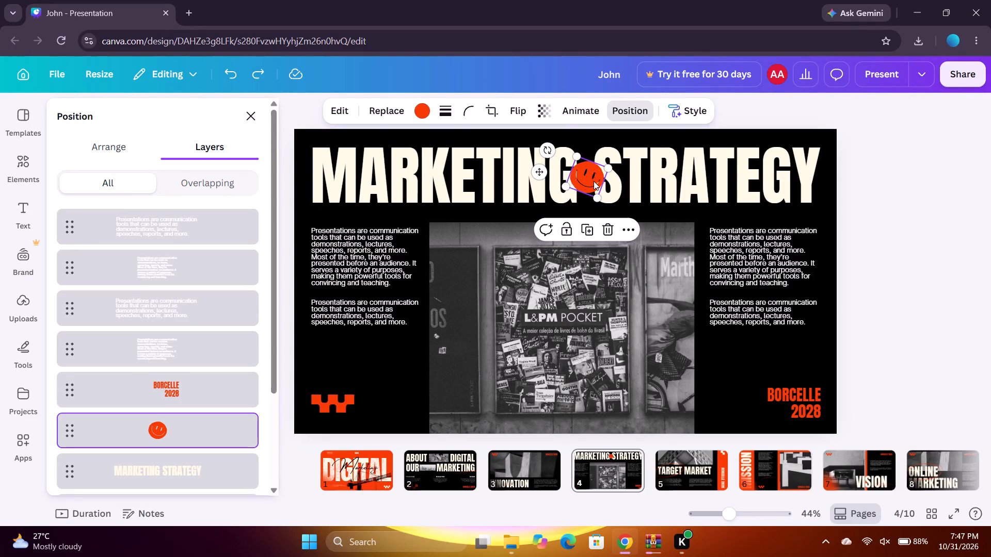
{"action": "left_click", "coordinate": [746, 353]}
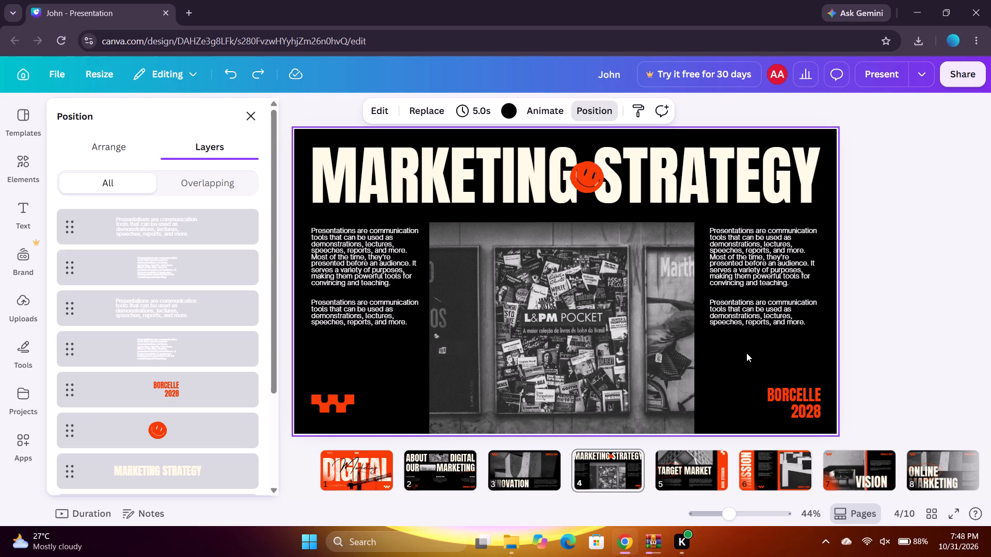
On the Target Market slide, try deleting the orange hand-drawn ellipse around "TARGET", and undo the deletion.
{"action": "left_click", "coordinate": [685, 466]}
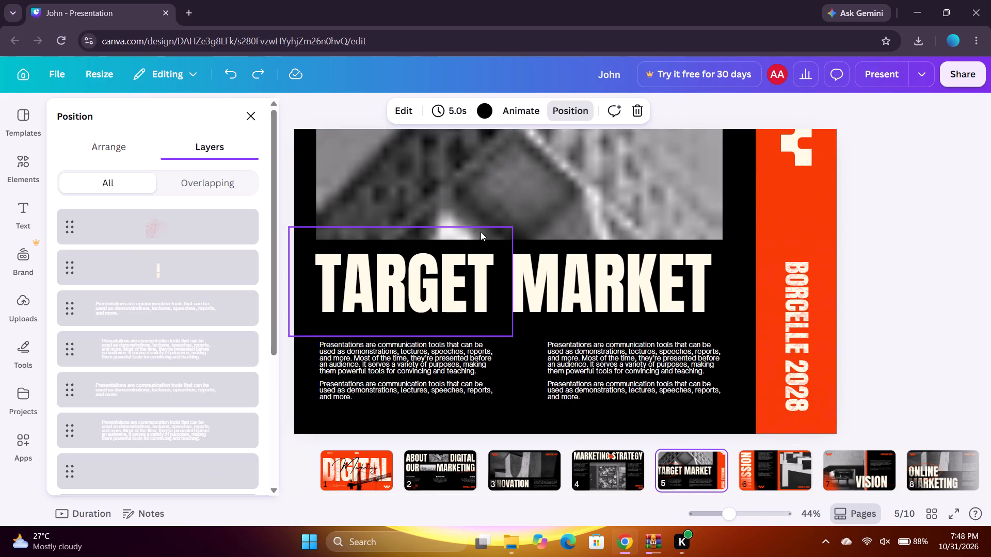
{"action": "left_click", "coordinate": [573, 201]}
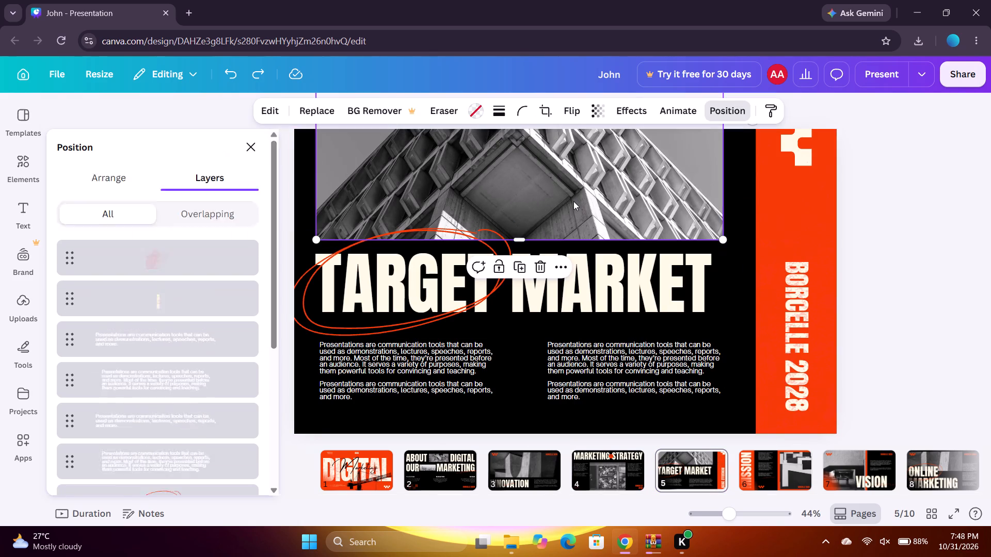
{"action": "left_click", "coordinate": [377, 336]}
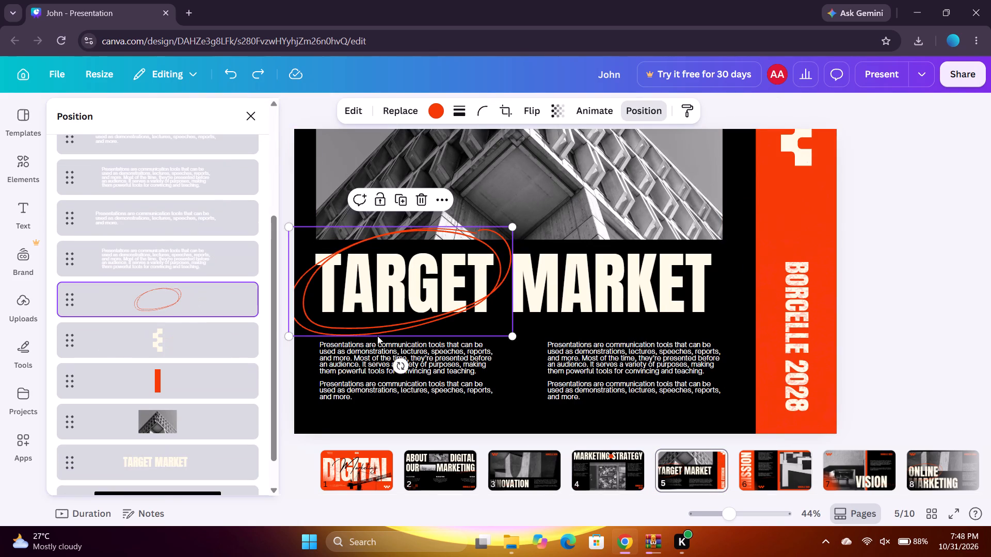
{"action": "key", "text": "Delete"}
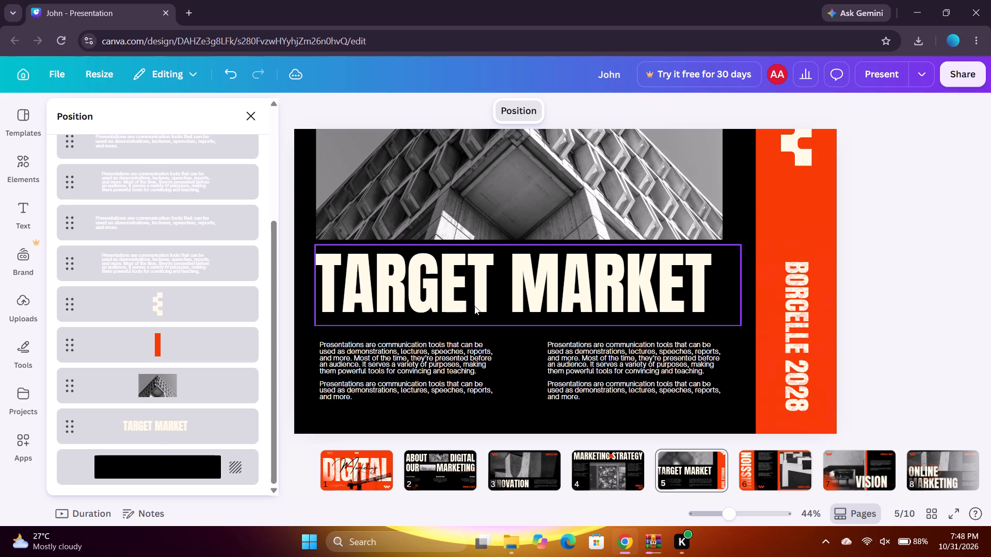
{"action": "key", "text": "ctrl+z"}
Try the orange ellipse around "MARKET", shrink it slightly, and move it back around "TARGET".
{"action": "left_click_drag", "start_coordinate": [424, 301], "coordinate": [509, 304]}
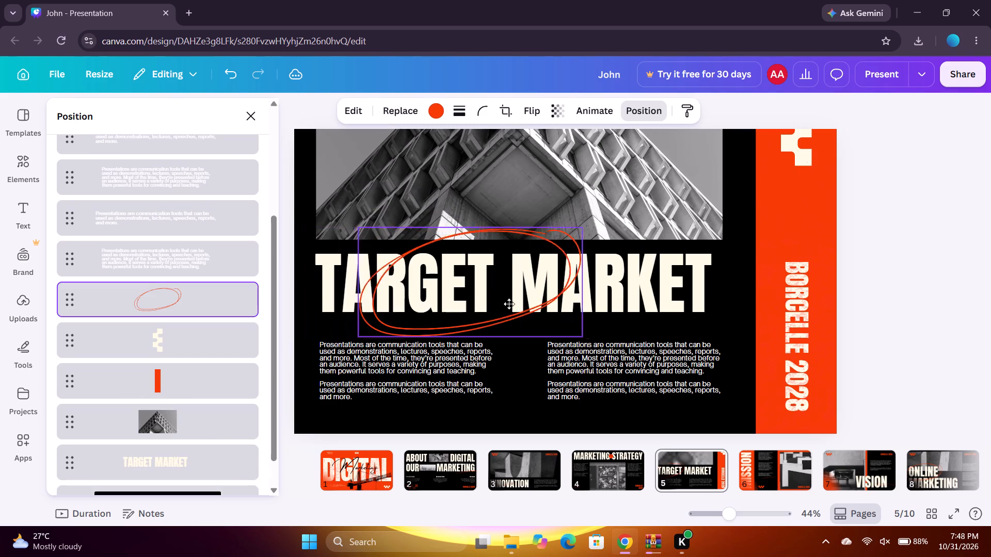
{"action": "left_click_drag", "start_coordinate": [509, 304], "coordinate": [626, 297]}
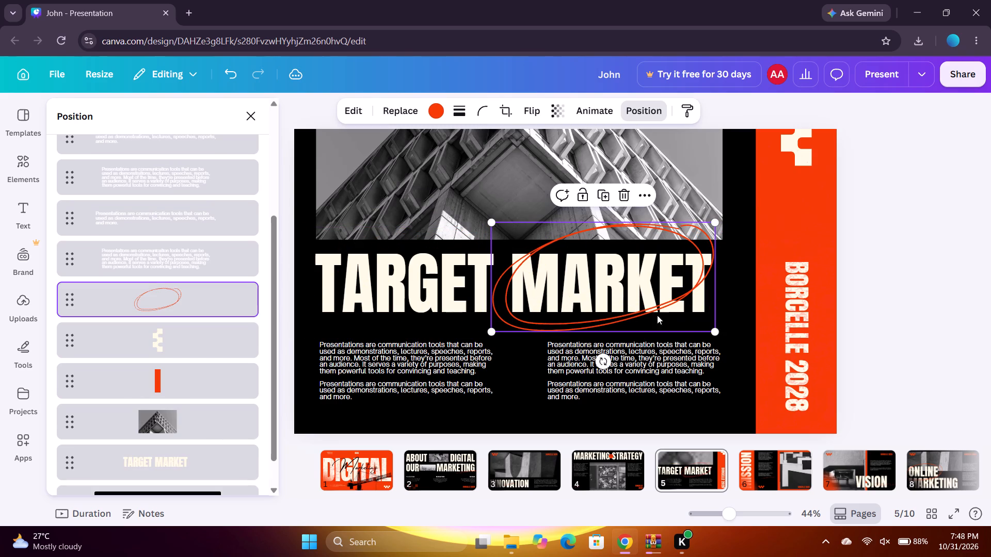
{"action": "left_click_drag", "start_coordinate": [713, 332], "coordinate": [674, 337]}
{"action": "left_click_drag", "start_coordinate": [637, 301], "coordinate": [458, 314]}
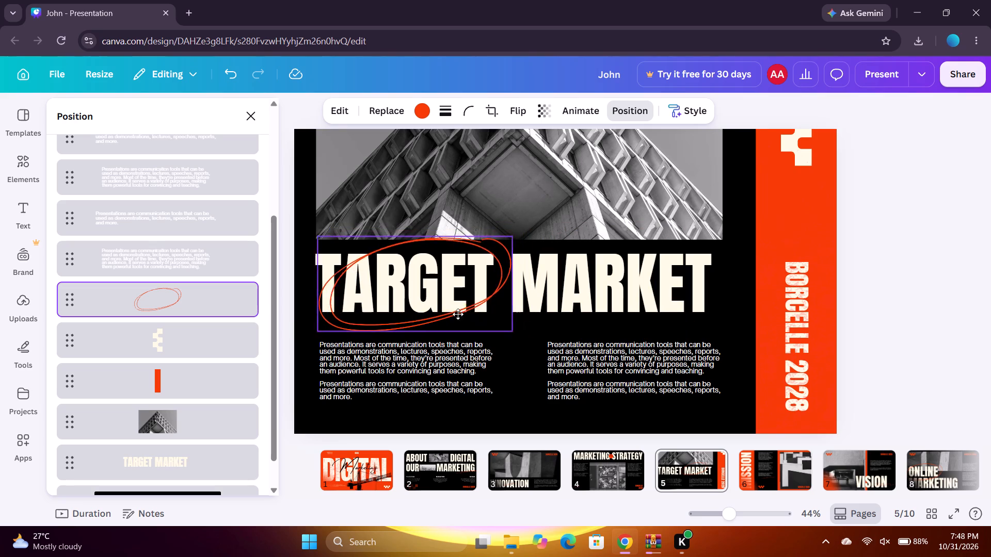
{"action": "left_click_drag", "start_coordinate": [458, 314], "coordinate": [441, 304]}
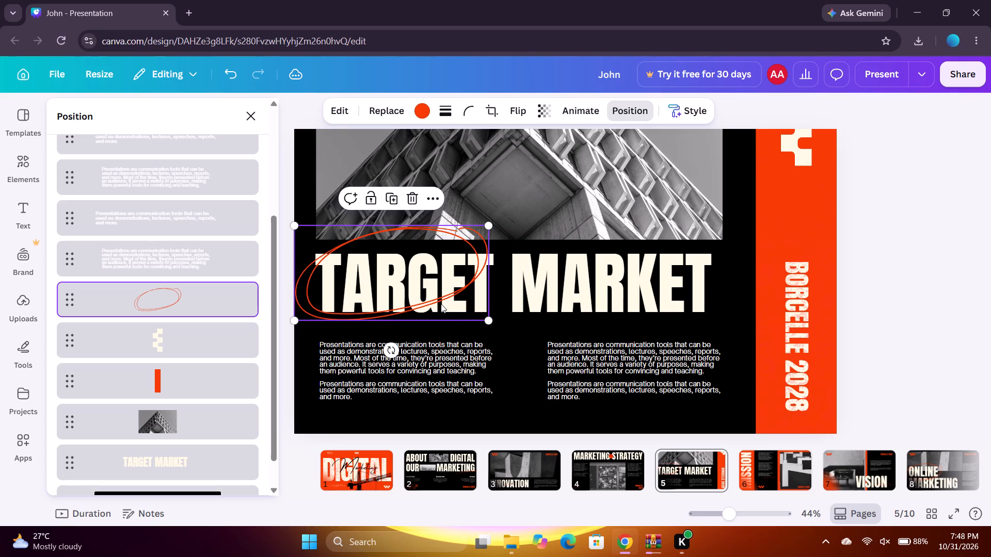
Enlarge the orange ellipse to surround "TARGET" and tilt it slightly counterclockwise.
{"action": "left_click_drag", "start_coordinate": [487, 322], "coordinate": [523, 334]}
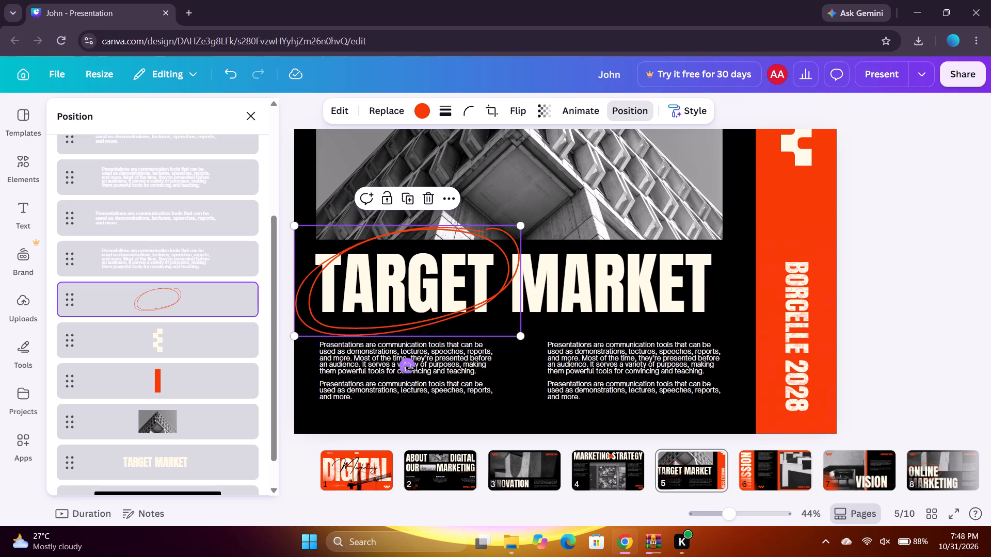
{"action": "left_click_drag", "start_coordinate": [409, 368], "coordinate": [404, 368]}
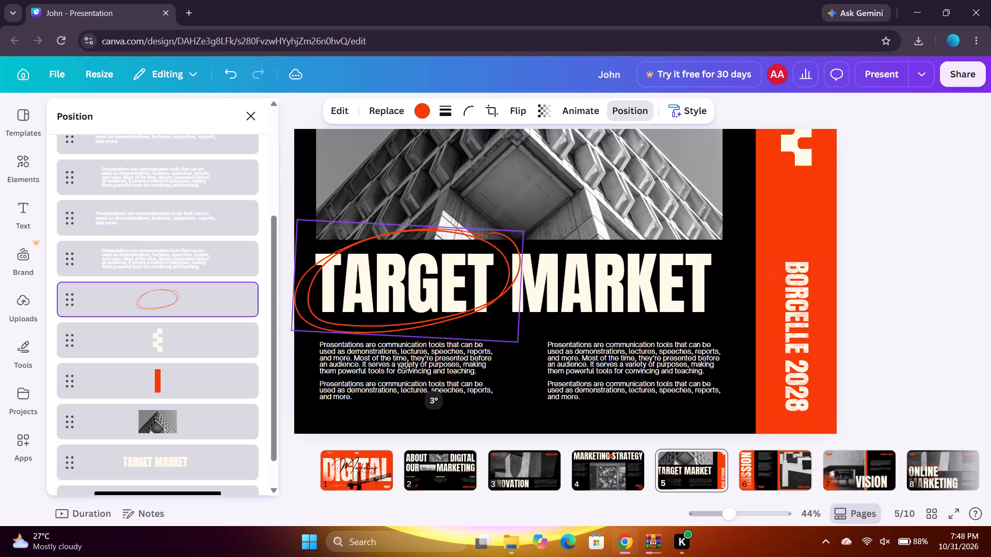
{"action": "left_click_drag", "start_coordinate": [404, 368], "coordinate": [409, 366]}
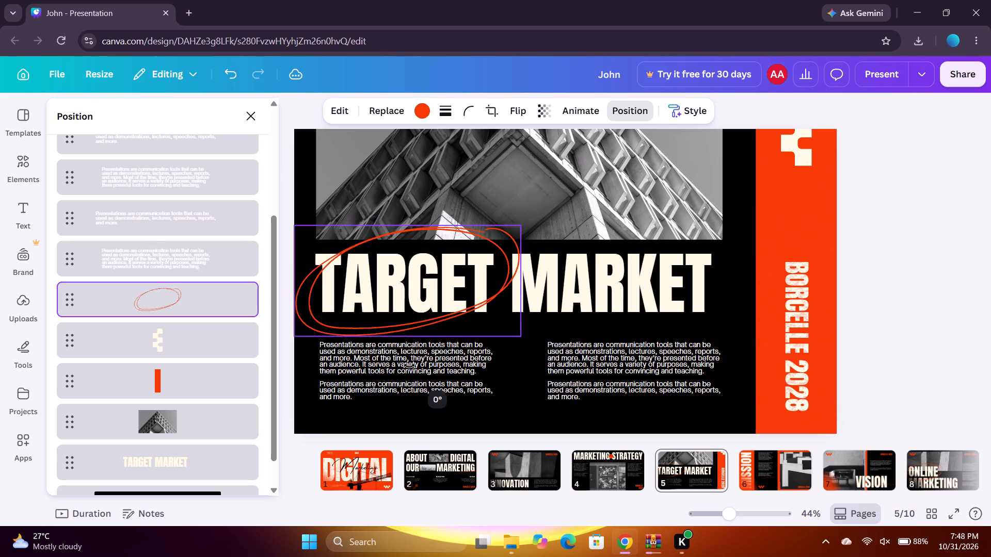
{"action": "left_click_drag", "start_coordinate": [409, 366], "coordinate": [422, 360]}
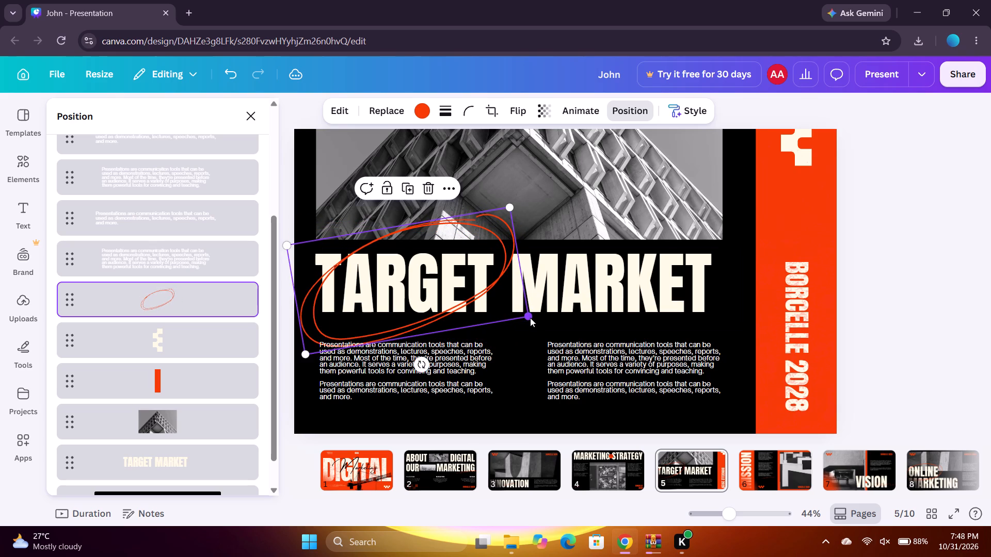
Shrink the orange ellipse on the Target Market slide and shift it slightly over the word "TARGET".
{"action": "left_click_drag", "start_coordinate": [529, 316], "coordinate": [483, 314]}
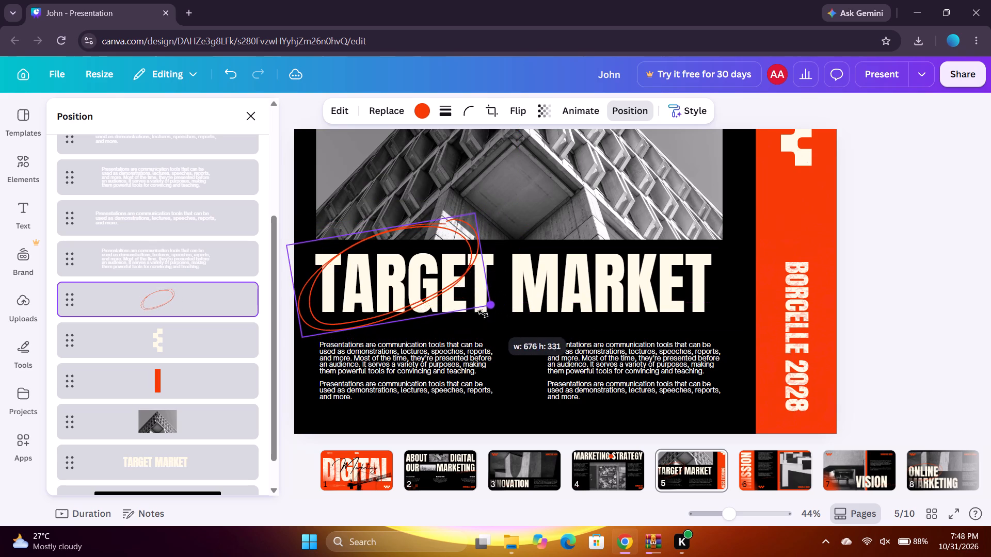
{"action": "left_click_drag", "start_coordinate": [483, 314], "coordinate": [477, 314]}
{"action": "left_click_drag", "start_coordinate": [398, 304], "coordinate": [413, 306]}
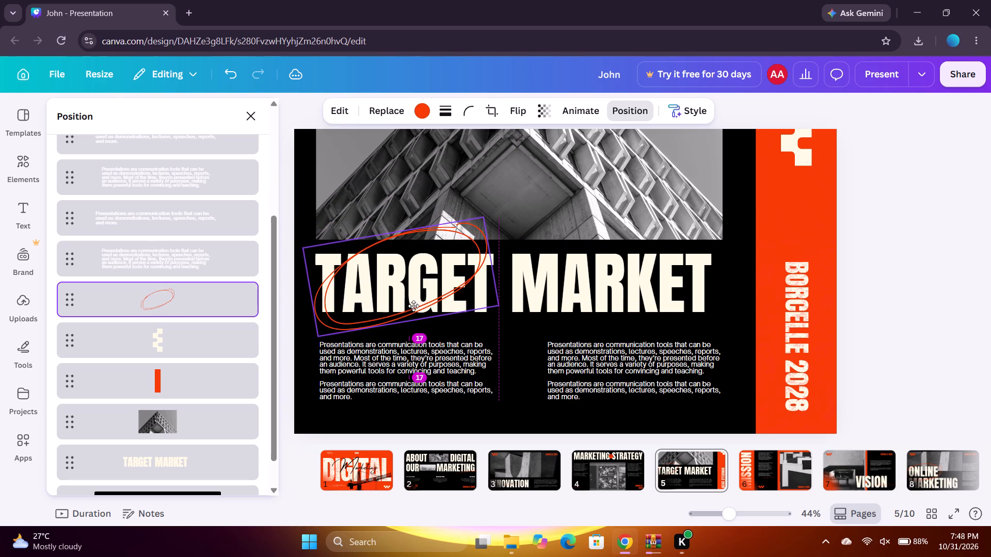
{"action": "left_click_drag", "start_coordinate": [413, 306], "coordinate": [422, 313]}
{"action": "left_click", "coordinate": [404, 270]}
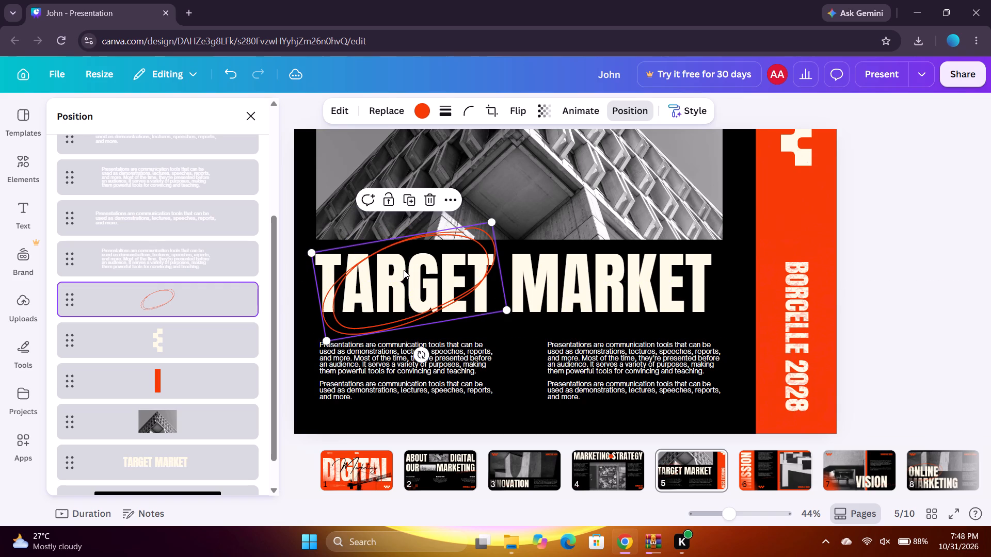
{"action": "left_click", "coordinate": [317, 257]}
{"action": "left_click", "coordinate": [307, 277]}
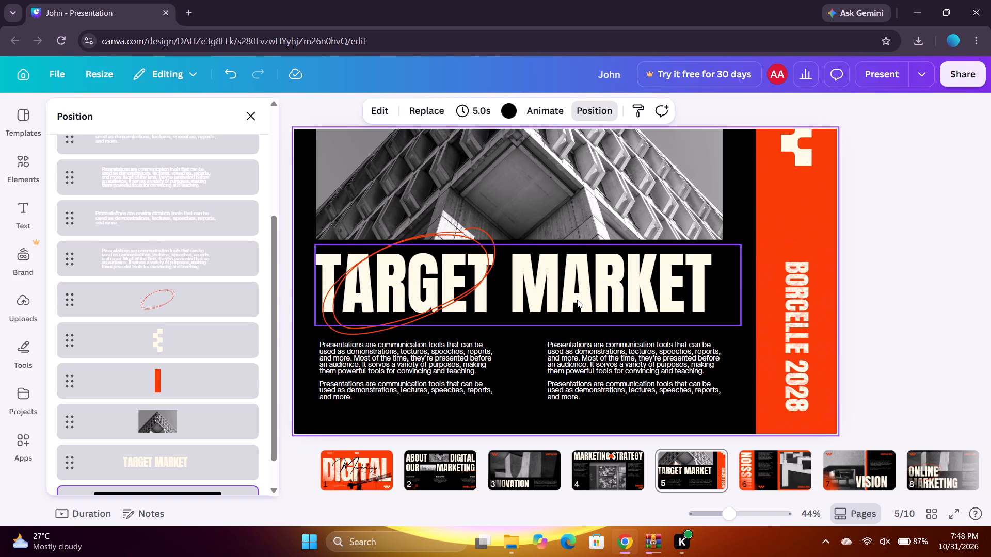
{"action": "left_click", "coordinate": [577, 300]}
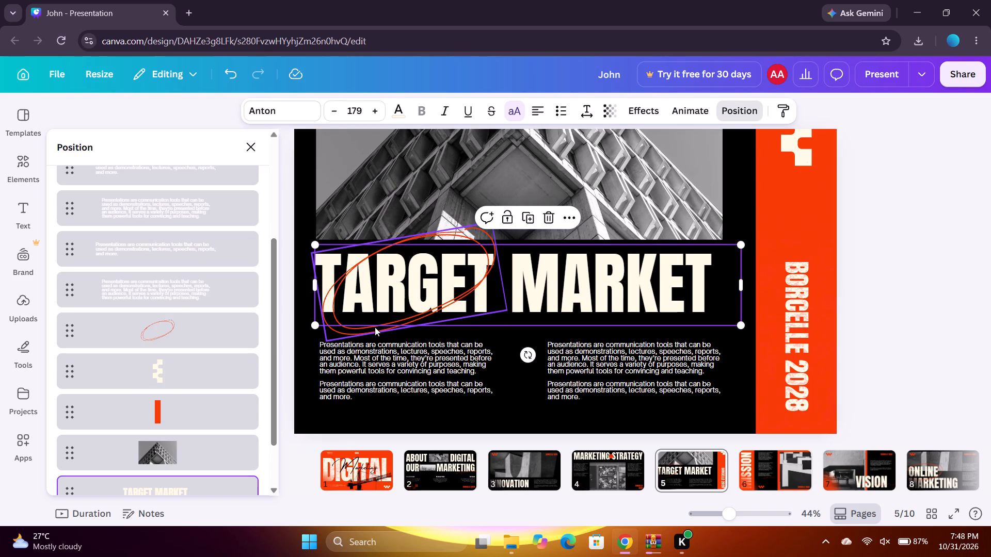
Shrink the orange ellipse over "TARGET" further to about 516 × 252, and delete it from the slide.
{"action": "left_click", "coordinate": [375, 327]}
{"action": "left_click_drag", "start_coordinate": [324, 339], "coordinate": [360, 317]}
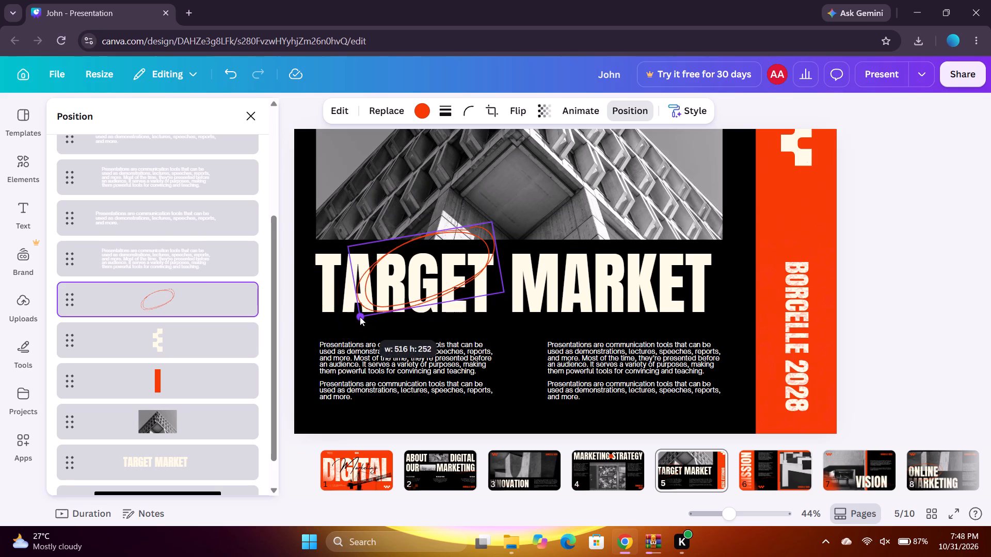
{"action": "key", "text": "Delete"}
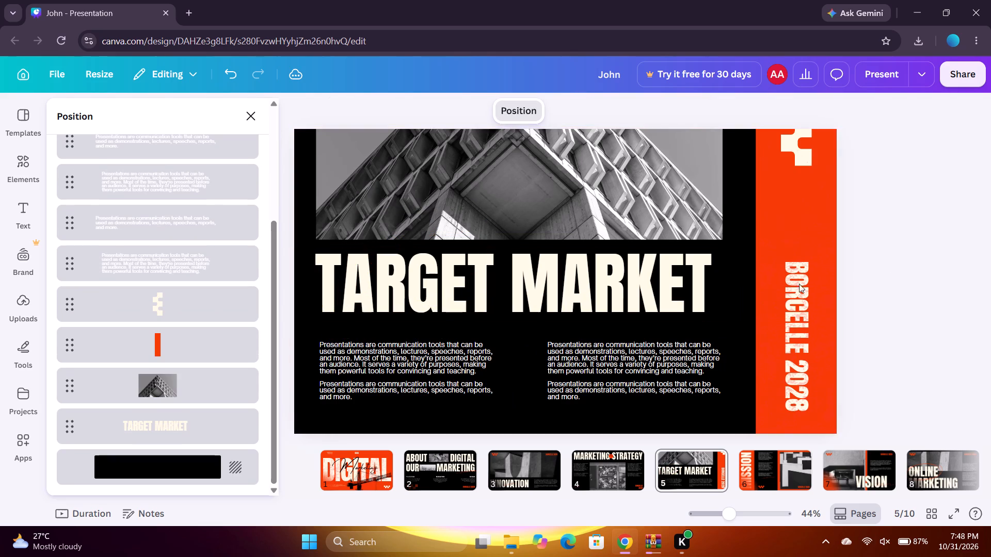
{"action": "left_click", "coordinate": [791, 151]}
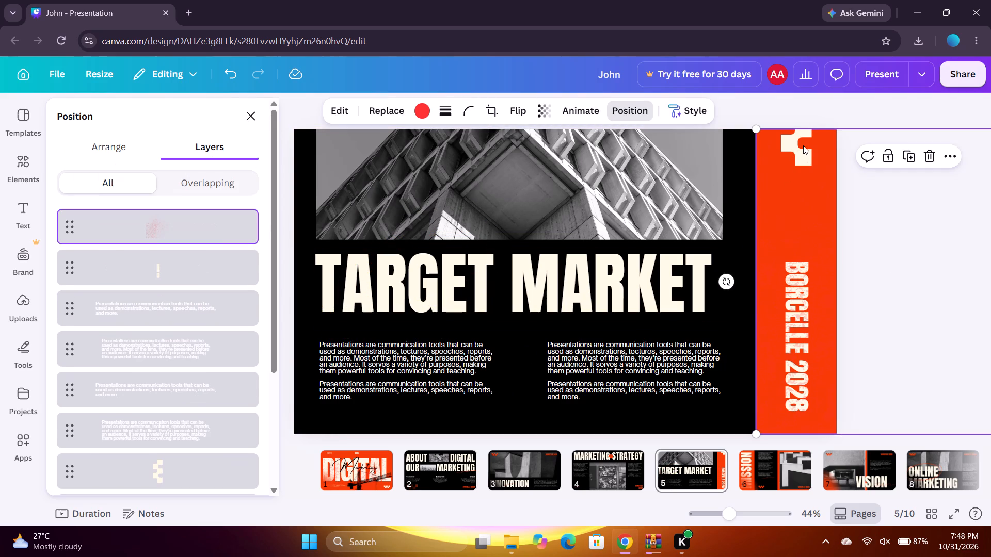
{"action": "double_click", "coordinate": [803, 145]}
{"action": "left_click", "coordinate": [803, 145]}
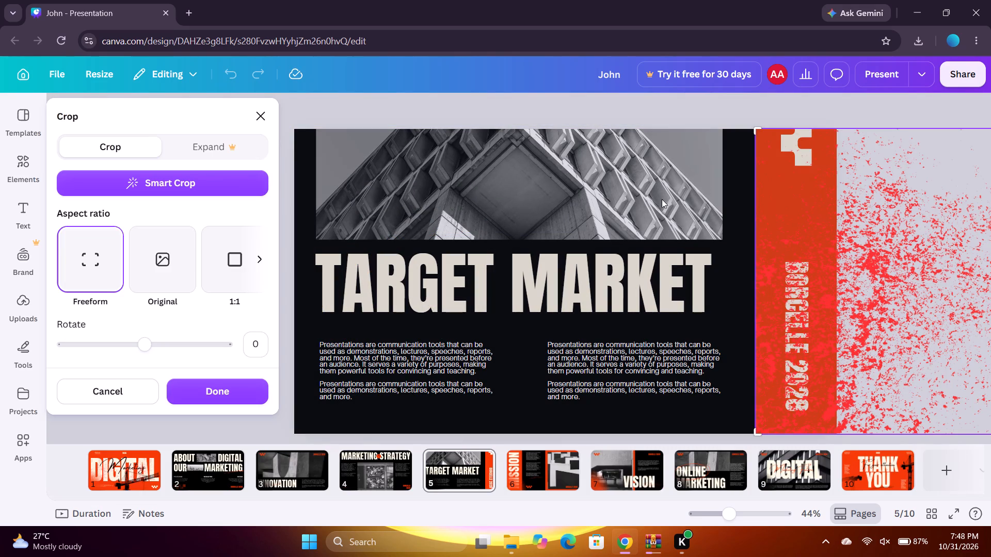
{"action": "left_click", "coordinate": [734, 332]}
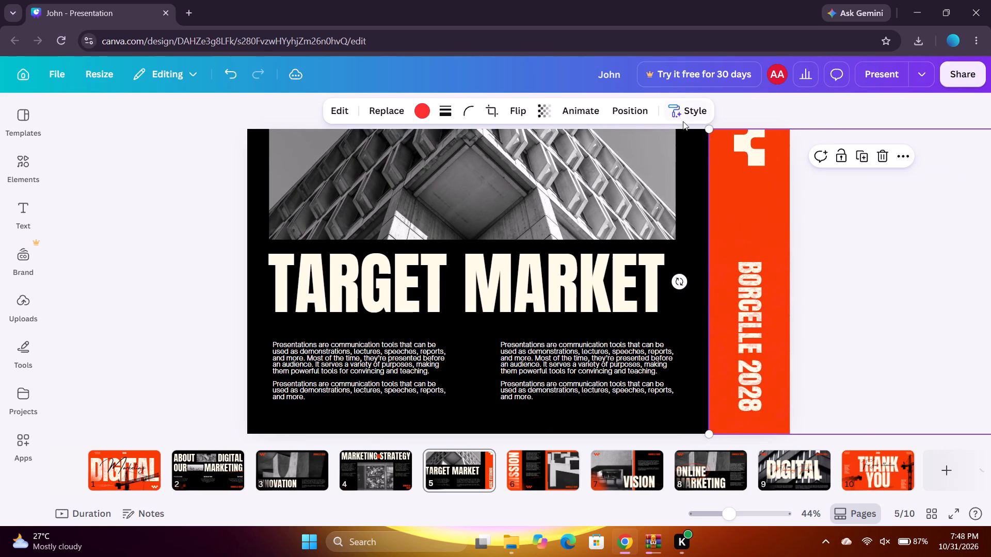
Select the cream checkered logo through the layer list and move it slightly down, keeping it centred on the orange strip.
{"action": "left_click", "coordinate": [640, 116]}
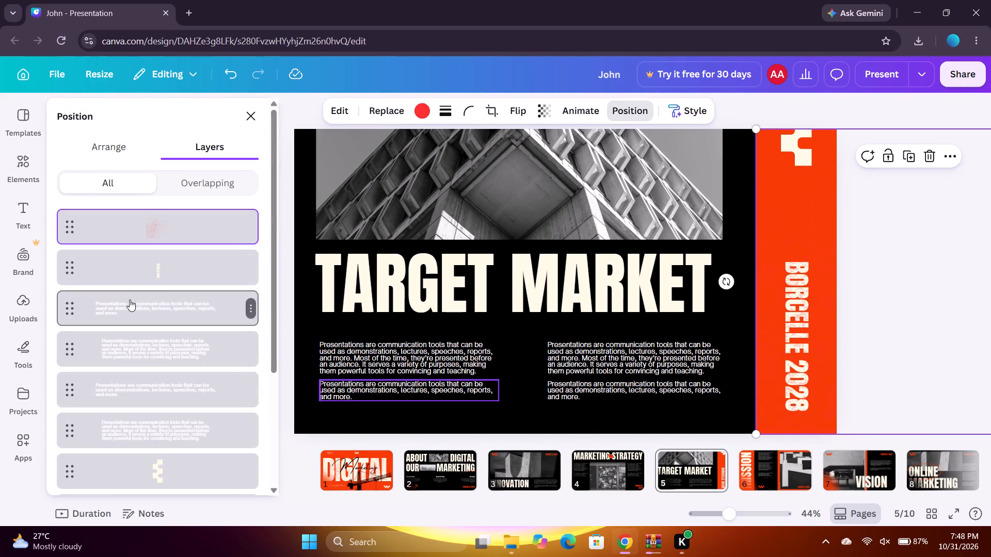
{"action": "left_click", "coordinate": [168, 280]}
{"action": "scroll", "coordinate": [168, 280], "scroll_direction": "down", "scroll_amount": 4}
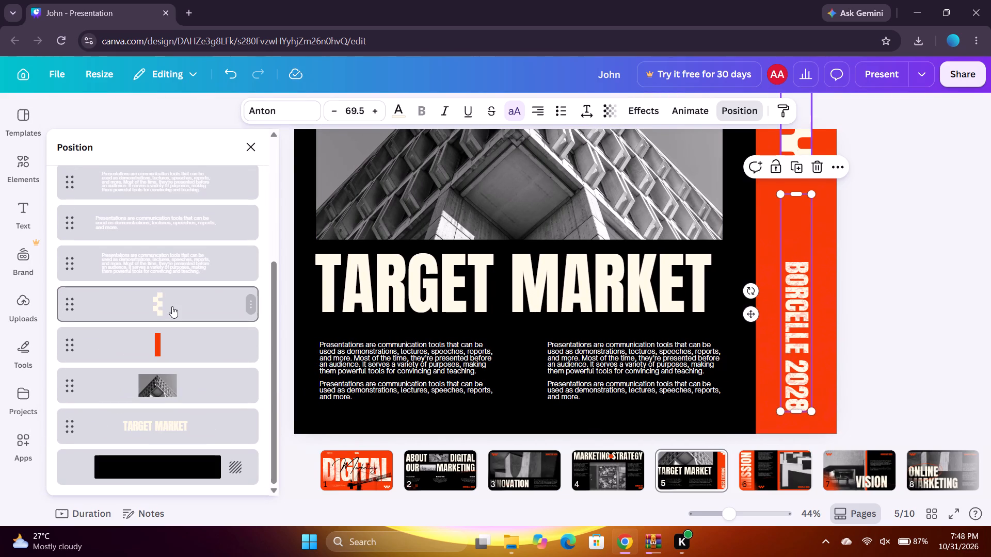
{"action": "left_click", "coordinate": [172, 308]}
{"action": "left_click_drag", "start_coordinate": [797, 142], "coordinate": [795, 159]}
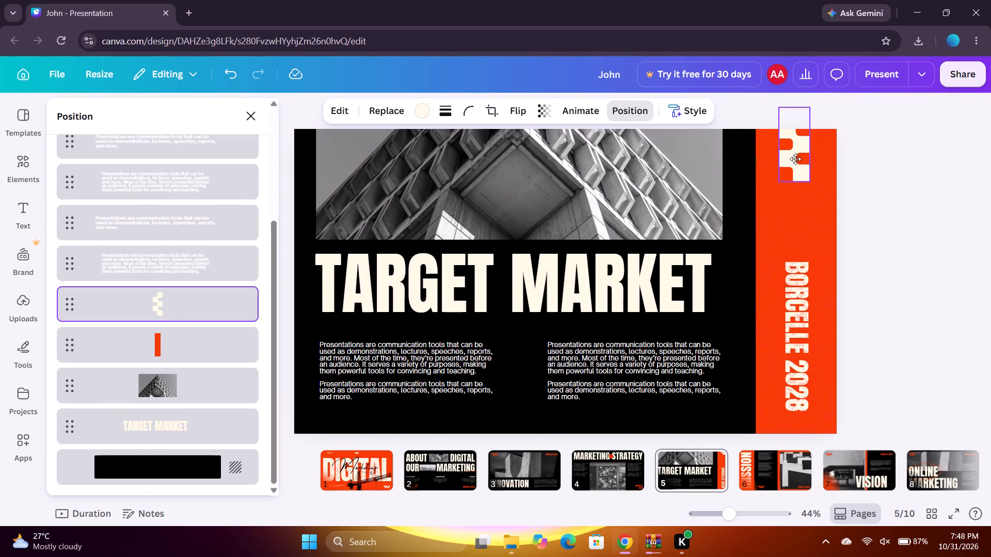
{"action": "left_click_drag", "start_coordinate": [795, 159], "coordinate": [798, 162]}
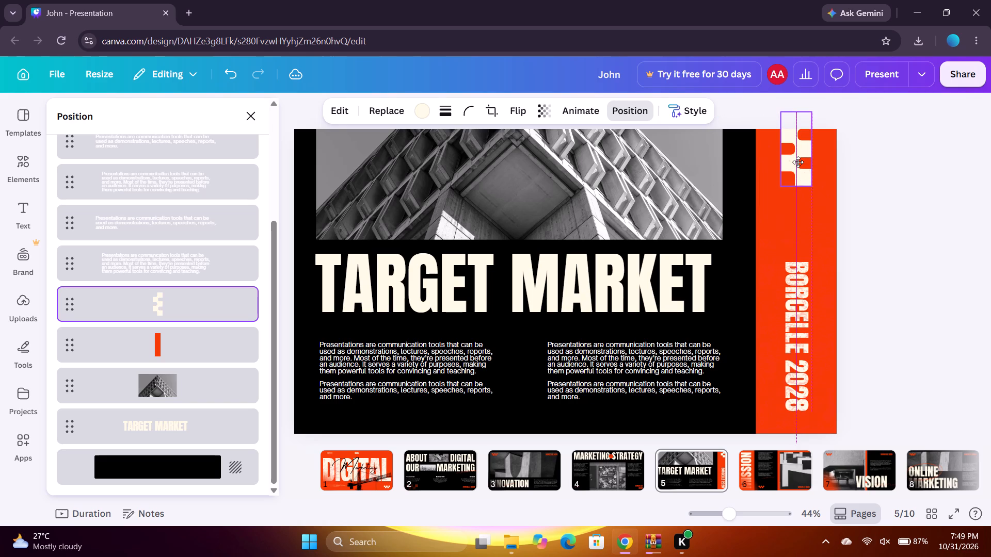
{"action": "left_click_drag", "start_coordinate": [798, 162], "coordinate": [798, 162]}
{"action": "left_click", "coordinate": [914, 216]}
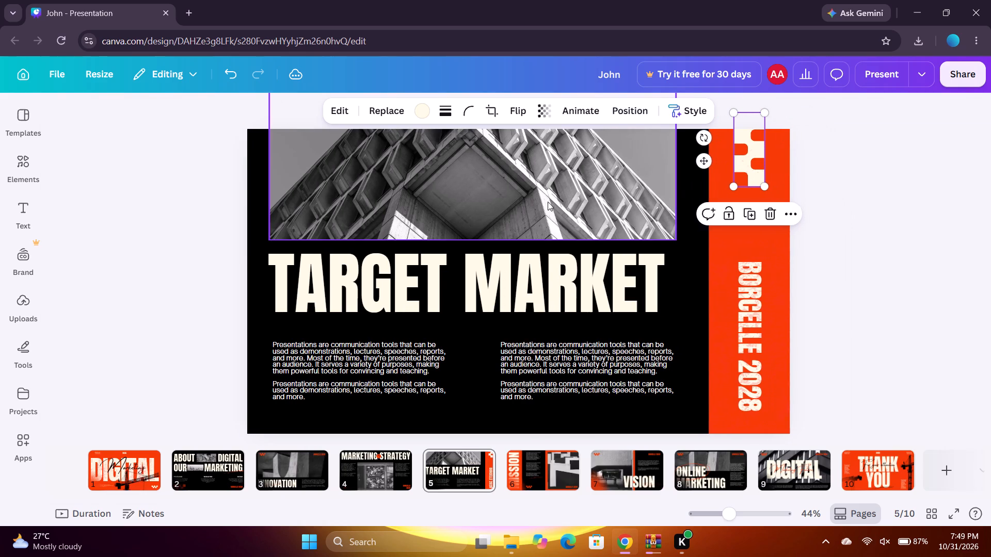
Enlarge the building photo above "TARGET MARKET" to about 1,503 × 893 and nudge it up slightly.
{"action": "left_click", "coordinate": [530, 202]}
{"action": "left_click", "coordinate": [475, 239]}
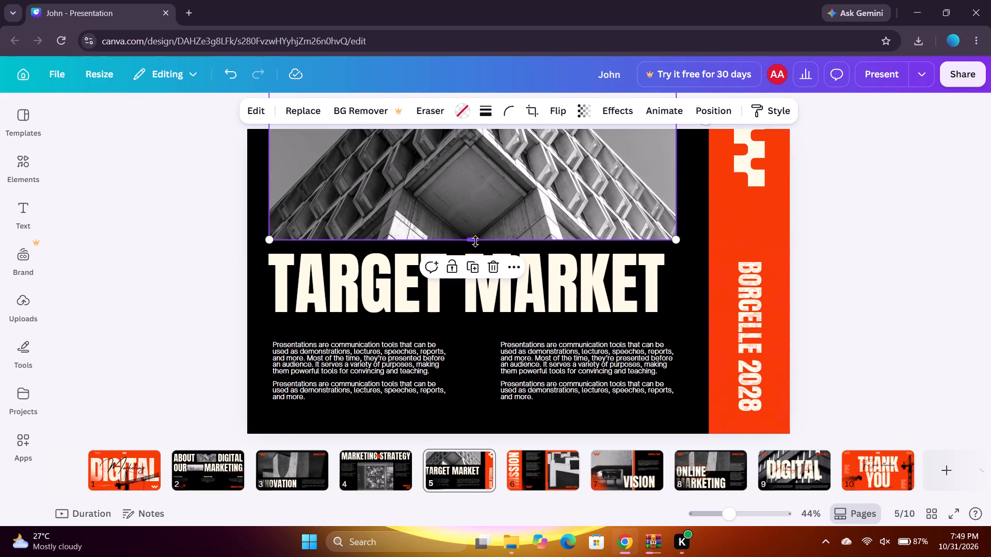
{"action": "left_click_drag", "start_coordinate": [678, 242], "coordinate": [683, 239]}
{"action": "left_click_drag", "start_coordinate": [681, 220], "coordinate": [696, 219]}
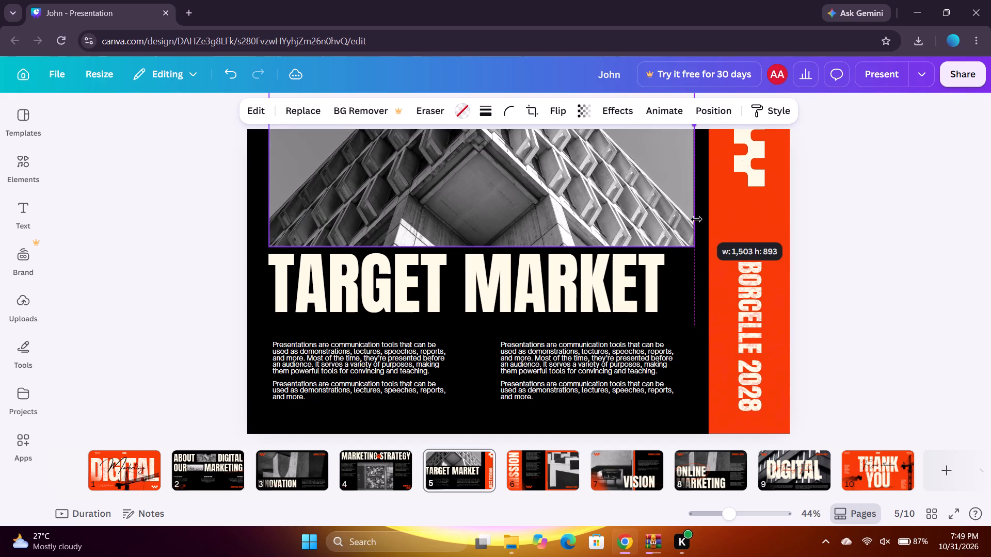
{"action": "left_click_drag", "start_coordinate": [696, 219], "coordinate": [696, 220]}
{"action": "left_click", "coordinate": [544, 207]}
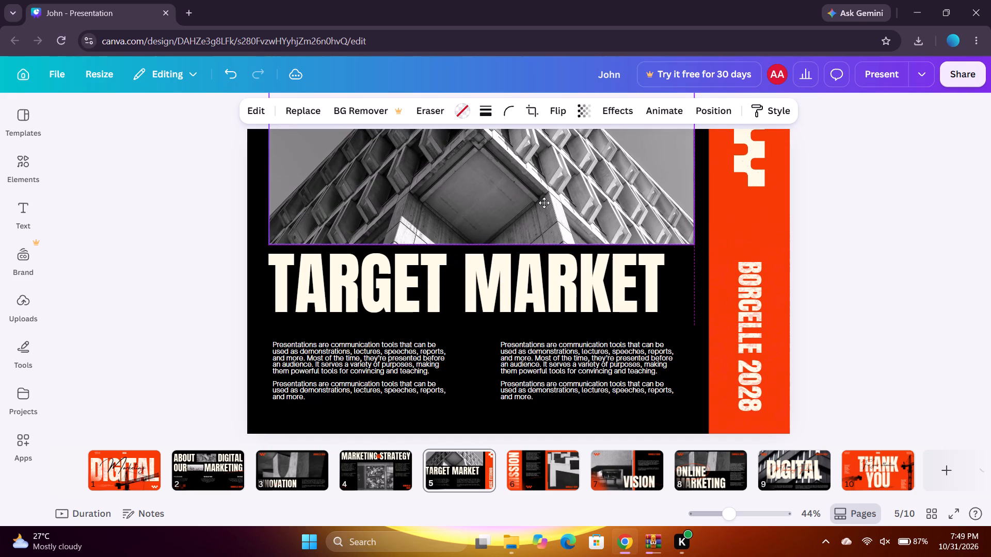
Move the "TARGET MARKET" heading down slightly, with equal spacing of 28 to the photo above and the paragraphs below.
{"action": "left_click", "coordinate": [549, 285]}
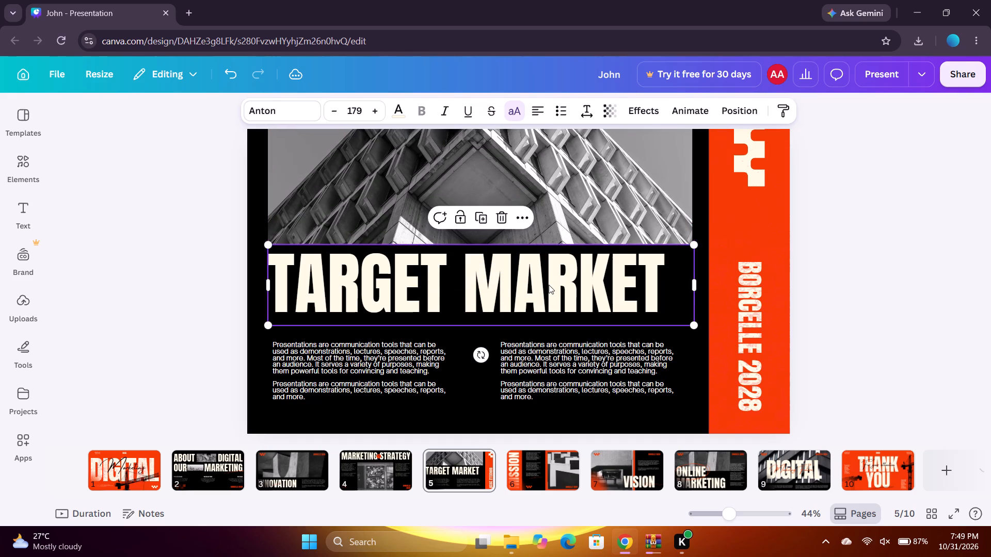
{"action": "left_click_drag", "start_coordinate": [562, 291], "coordinate": [562, 296]}
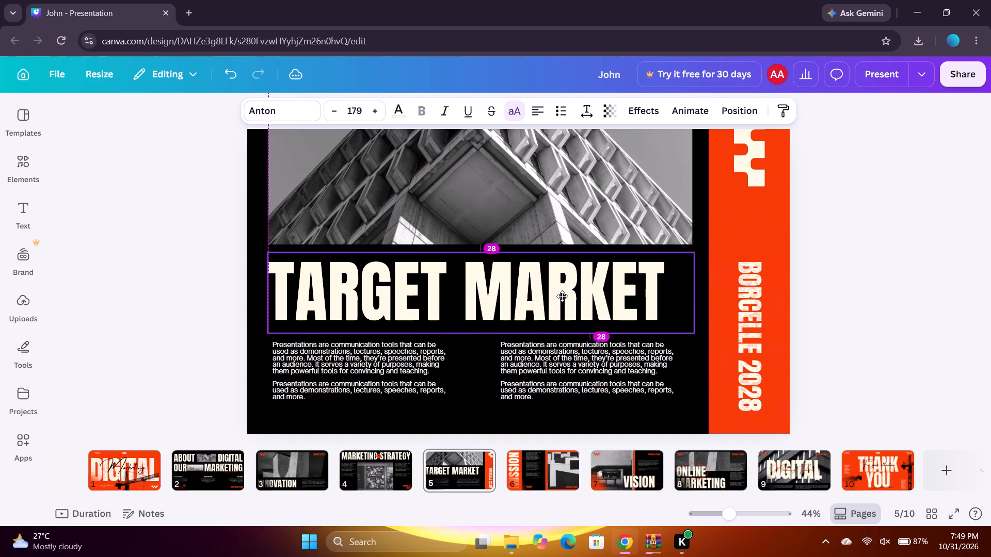
{"action": "left_click_drag", "start_coordinate": [562, 296], "coordinate": [563, 297]}
{"action": "left_click", "coordinate": [456, 399]}
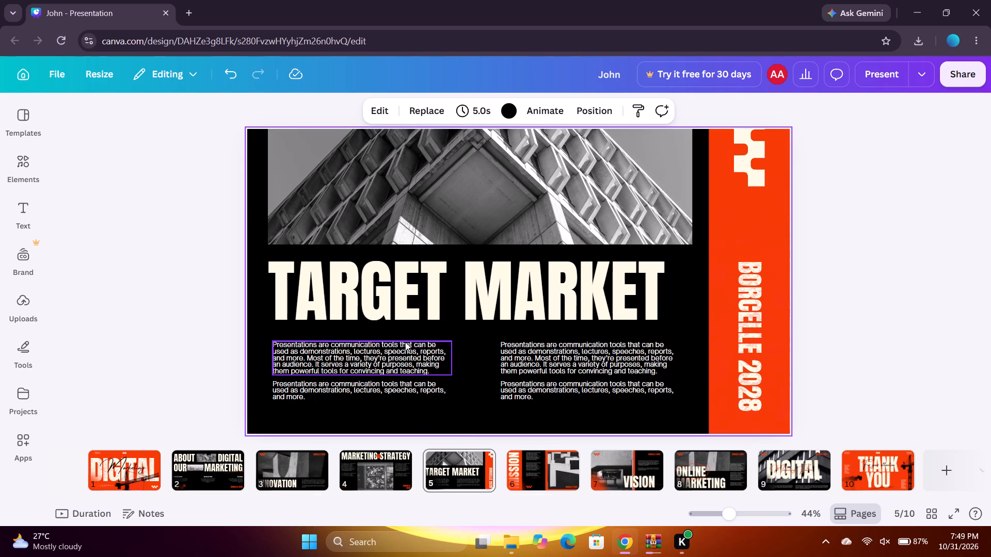
On the Digital Marketing cover slide, increase the description paragraph's font size by two points and move it slightly left and up.
{"action": "scroll", "coordinate": [405, 342], "scroll_direction": "right", "scroll_amount": 1}
{"action": "left_click", "coordinate": [93, 466]}
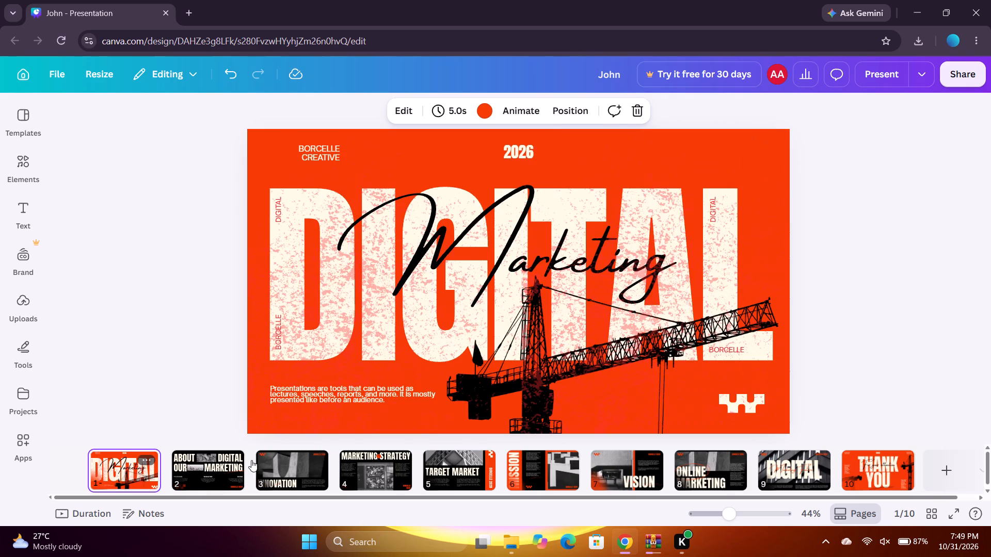
{"action": "left_click", "coordinate": [356, 395]}
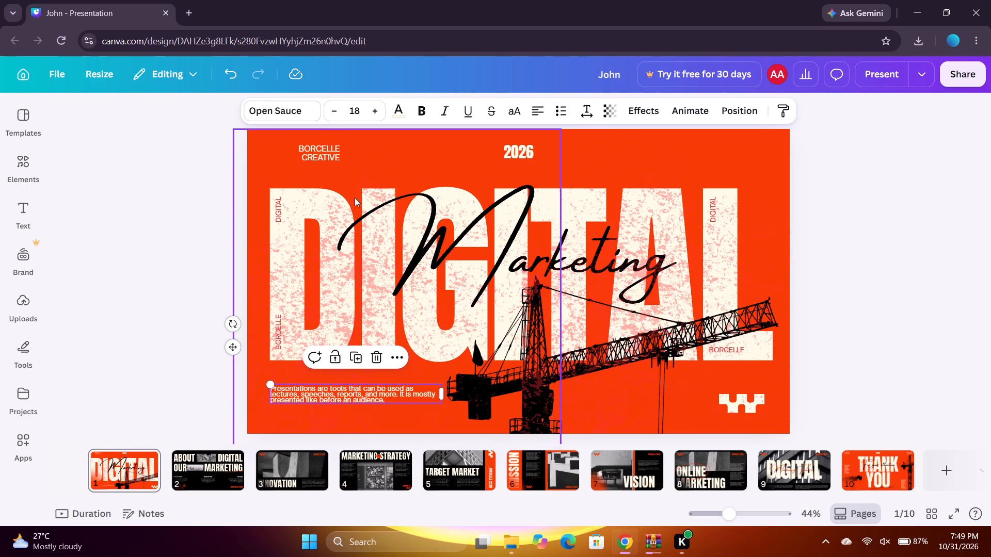
{"action": "left_click", "coordinate": [372, 110]}
{"action": "left_click", "coordinate": [372, 110]}
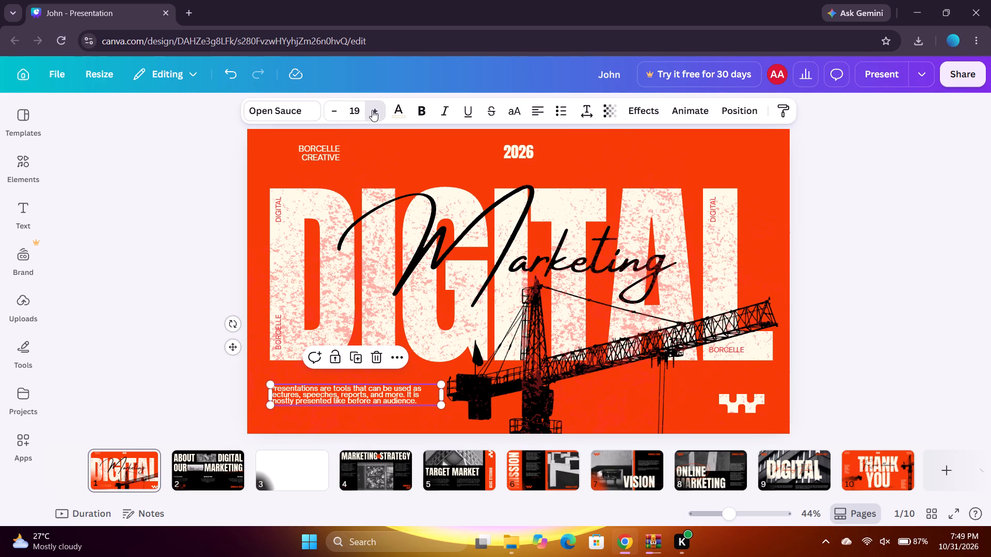
{"action": "left_click_drag", "start_coordinate": [394, 395], "coordinate": [387, 391]}
{"action": "left_click", "coordinate": [426, 419]}
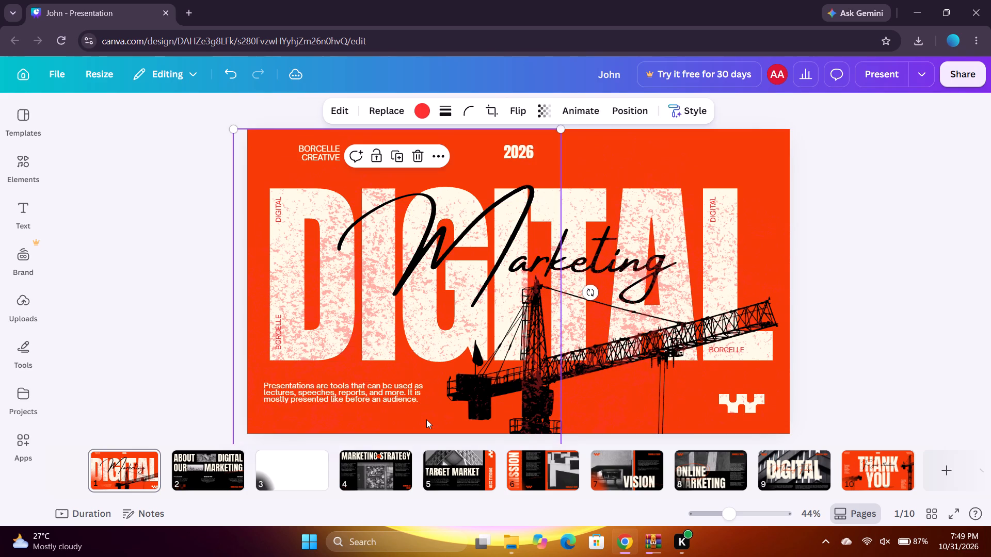
Page back and forth through slides 2 to 6, comparing the layouts and ending on the Mission slide.
{"action": "key", "text": "Right"}
{"action": "key", "text": "Right"}
{"action": "key", "text": "Right"}
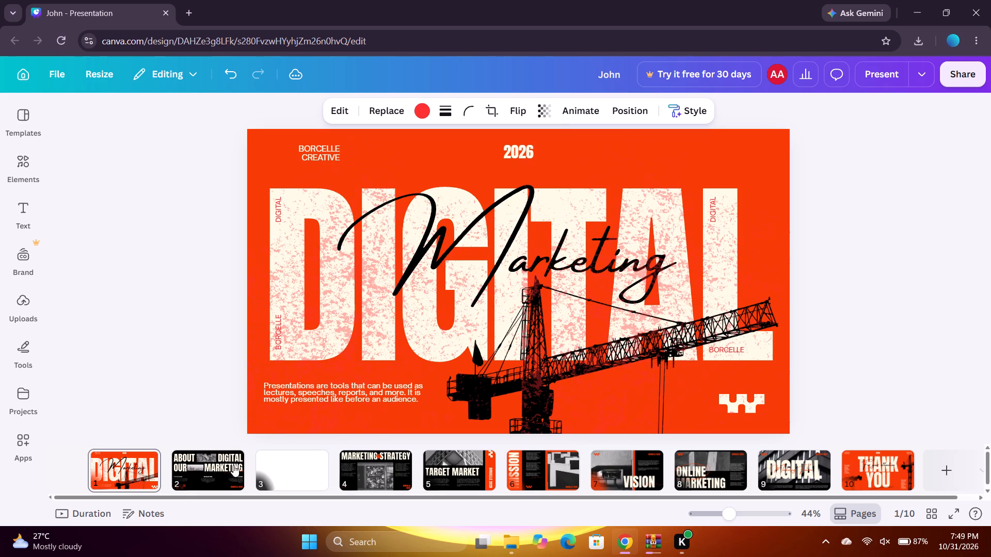
{"action": "left_click", "coordinate": [224, 470]}
{"action": "key", "text": "Right"}
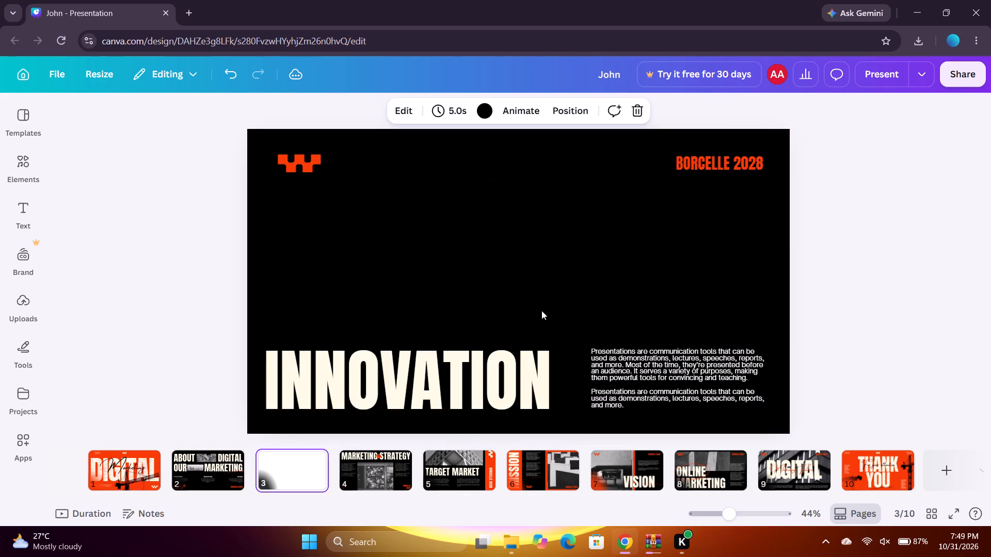
{"action": "key", "text": "Left"}
{"action": "key", "text": "Right"}
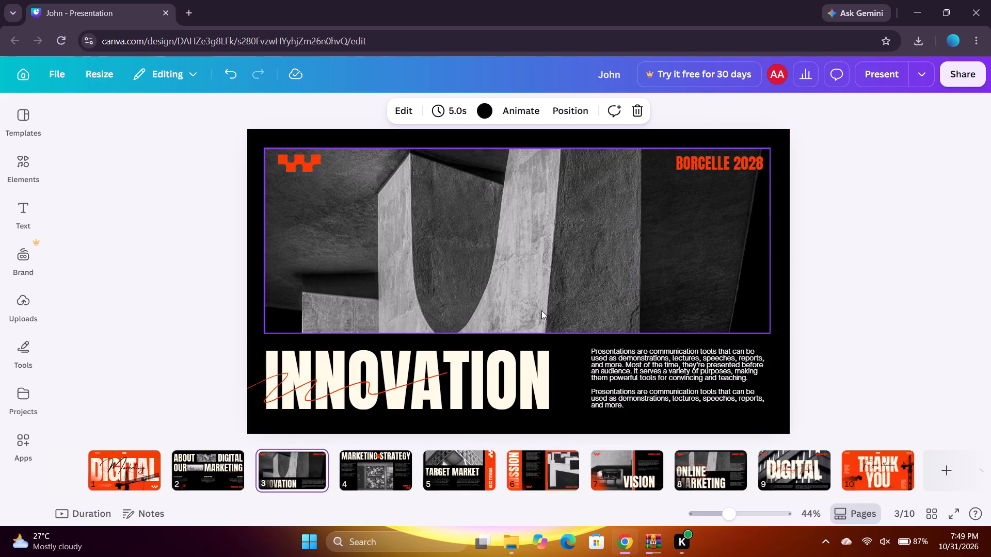
{"action": "key", "text": "Left"}
{"action": "key", "text": "Right"}
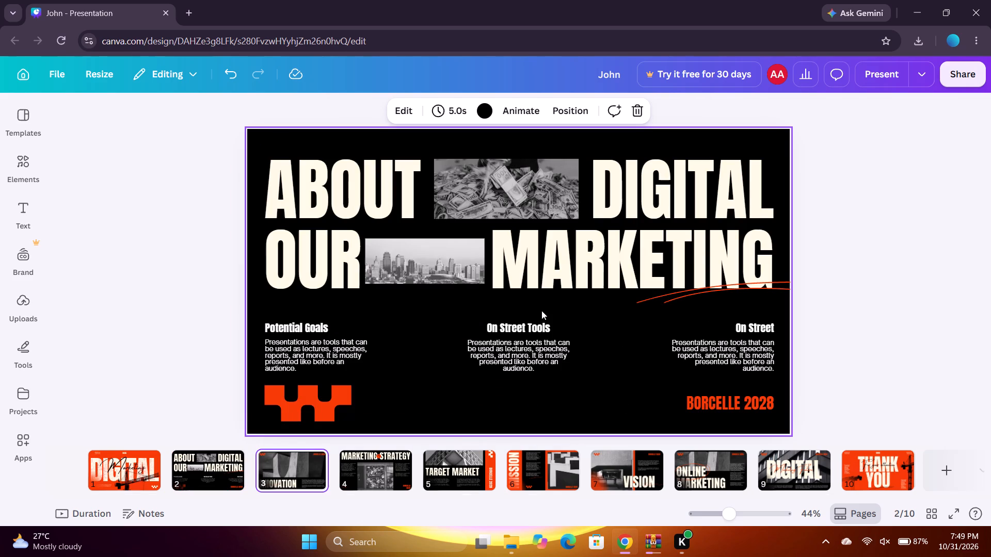
{"action": "key", "text": "Right"}
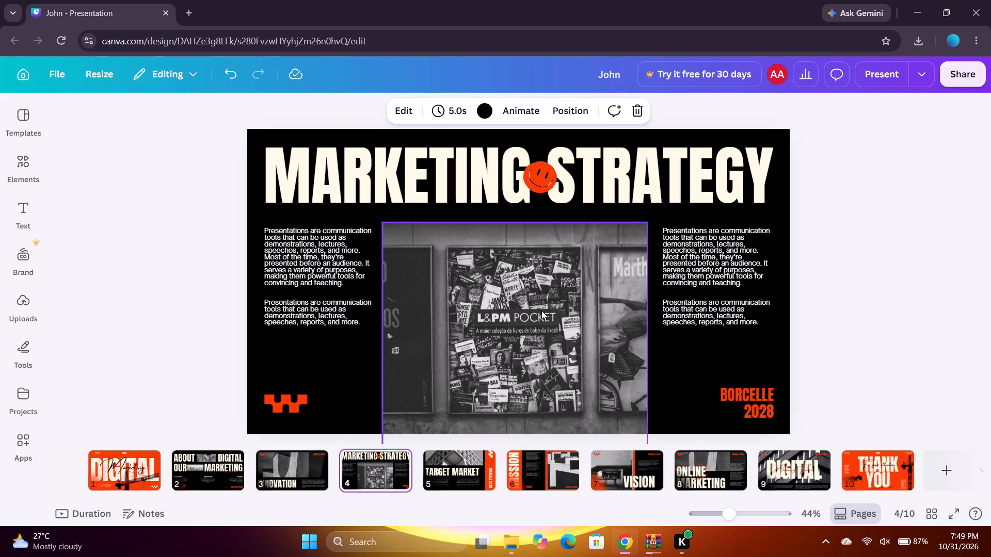
{"action": "key", "text": "Left"}
{"action": "key", "text": "Right"}
{"action": "key", "text": "Left"}
{"action": "key", "text": "Right"}
{"action": "key", "text": "Right"}
{"action": "key", "text": "Left"}
{"action": "key", "text": "Left"}
{"action": "key", "text": "Right"}
{"action": "key", "text": "Right"}
{"action": "key", "text": "Right"}
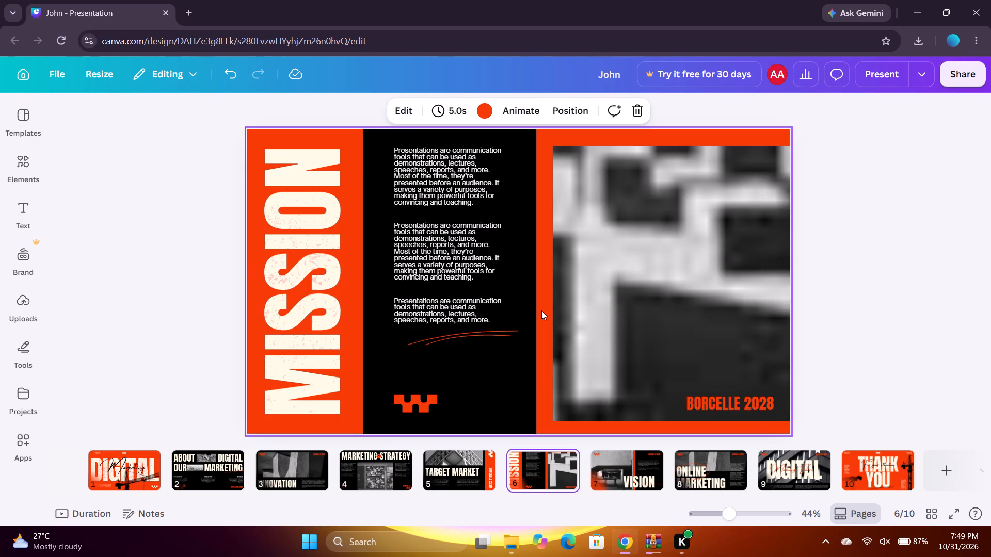
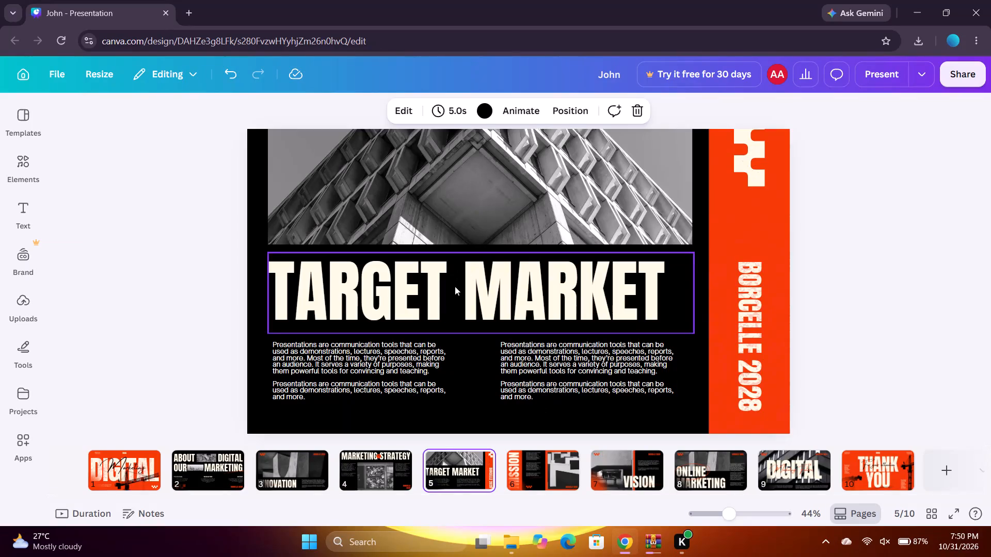
On the Mission slide, shrink the "BORCELLE 2028" label over the photo to font size 32.4 and nudge it up slightly.
{"action": "left_click", "coordinate": [535, 509]}
{"action": "left_click", "coordinate": [546, 482]}
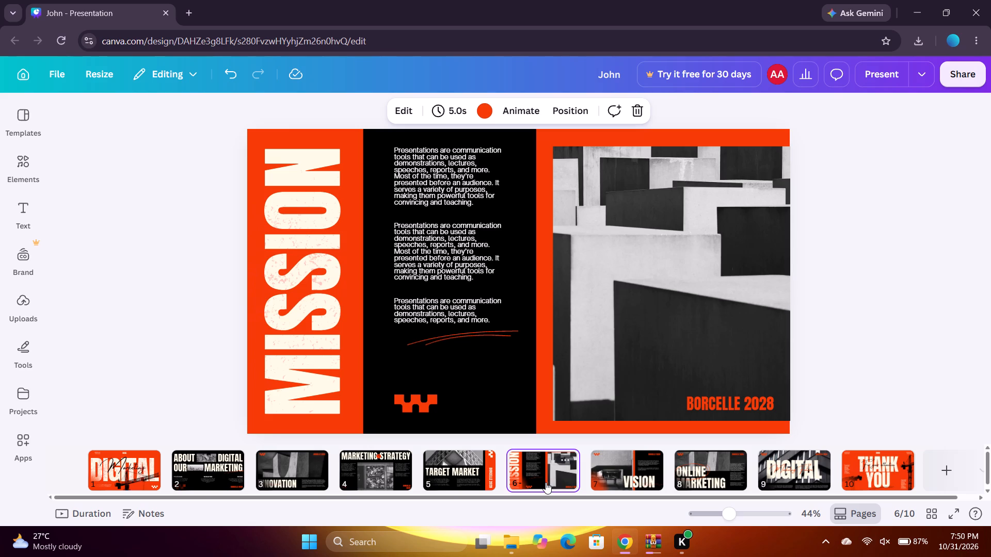
{"action": "left_click", "coordinate": [482, 281]}
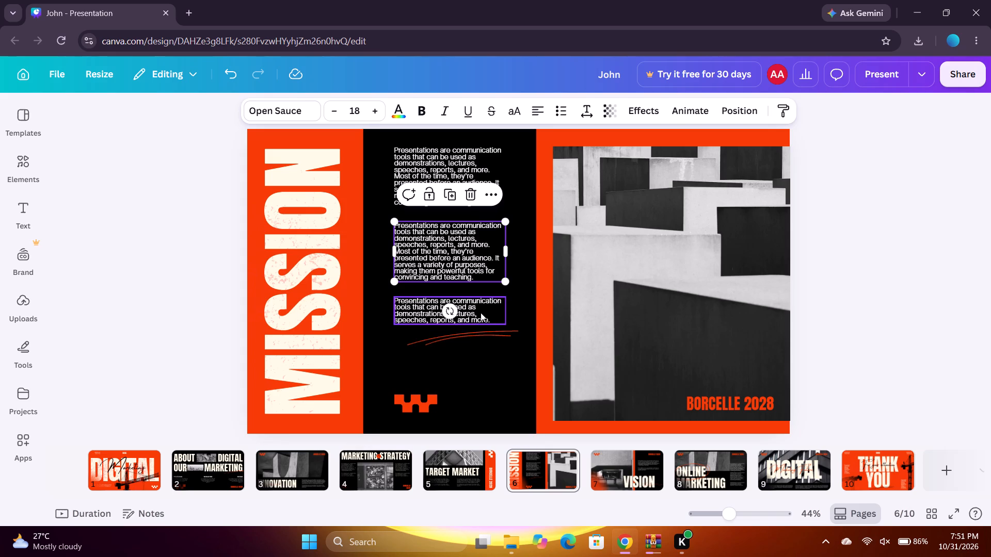
{"action": "left_click", "coordinate": [452, 157]}
{"action": "left_click", "coordinate": [670, 268]}
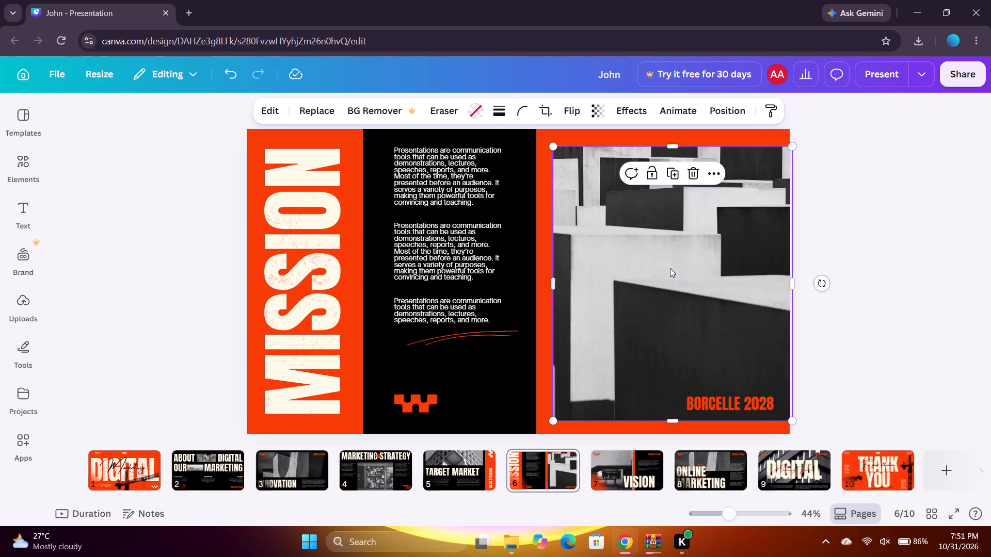
{"action": "left_click", "coordinate": [722, 406]}
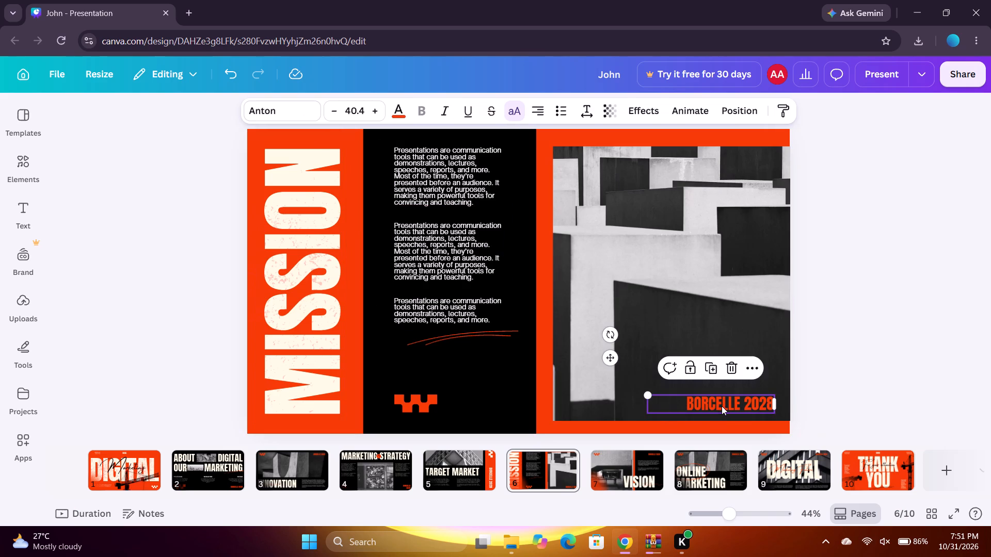
{"action": "left_click_drag", "start_coordinate": [647, 395], "coordinate": [668, 396]}
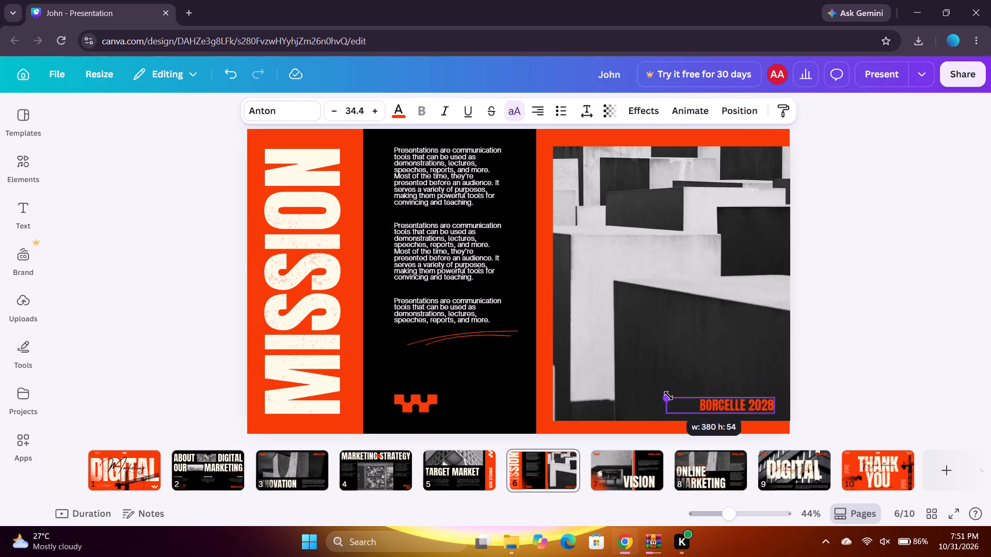
{"action": "left_click_drag", "start_coordinate": [668, 396], "coordinate": [670, 397]}
{"action": "left_click", "coordinate": [731, 401]}
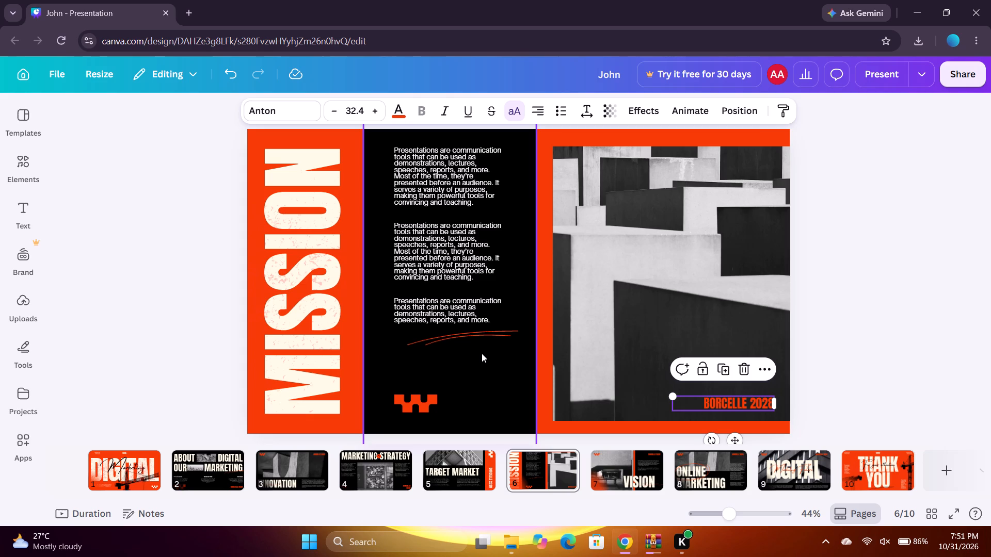
Enlarge the texture graphic over the "MISSION" heading to about 1,119 × 1,117.
{"action": "left_click", "coordinate": [324, 247]}
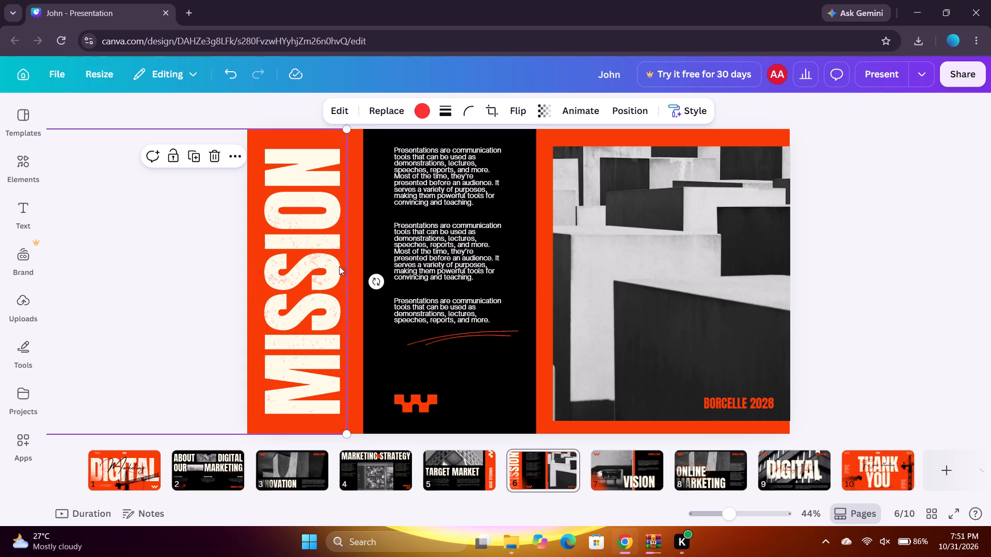
{"action": "left_click_drag", "start_coordinate": [342, 430], "coordinate": [350, 440]}
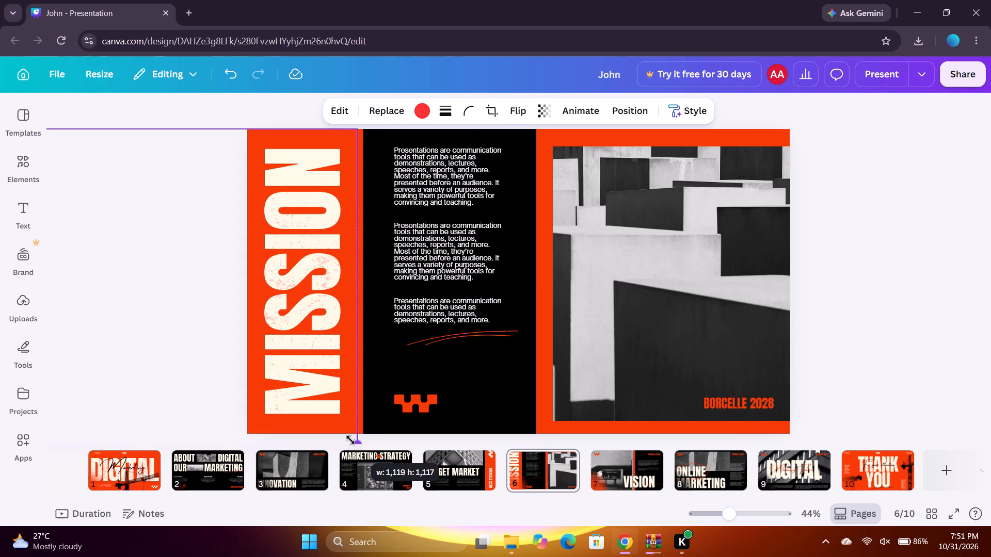
{"action": "left_click_drag", "start_coordinate": [350, 440], "coordinate": [348, 439]}
Tighten the Mission text column by moving the first paragraph down to a spacing of 23 and the third paragraph up slightly.
{"action": "left_click", "coordinate": [479, 338]}
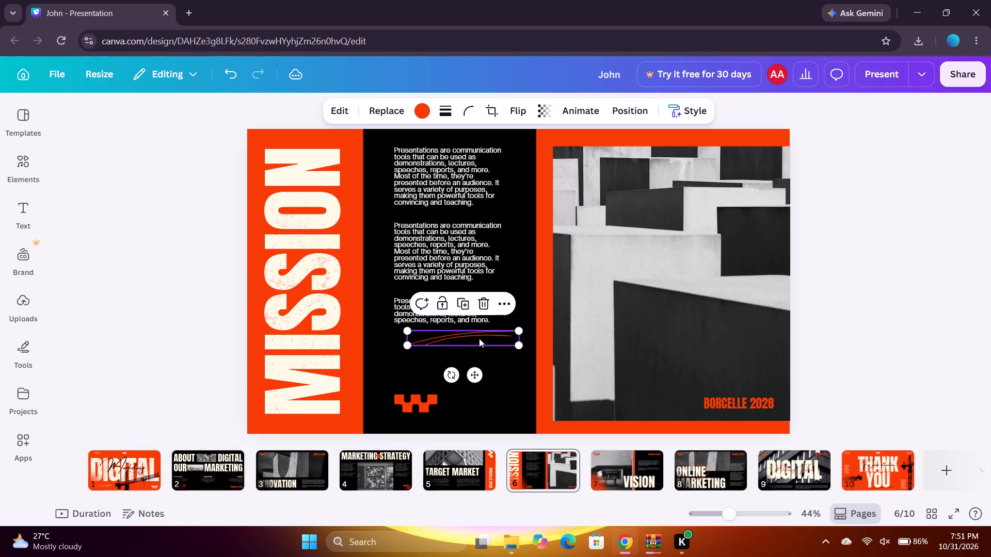
{"action": "left_click", "coordinate": [441, 188]}
{"action": "left_click_drag", "start_coordinate": [441, 188], "coordinate": [441, 195]}
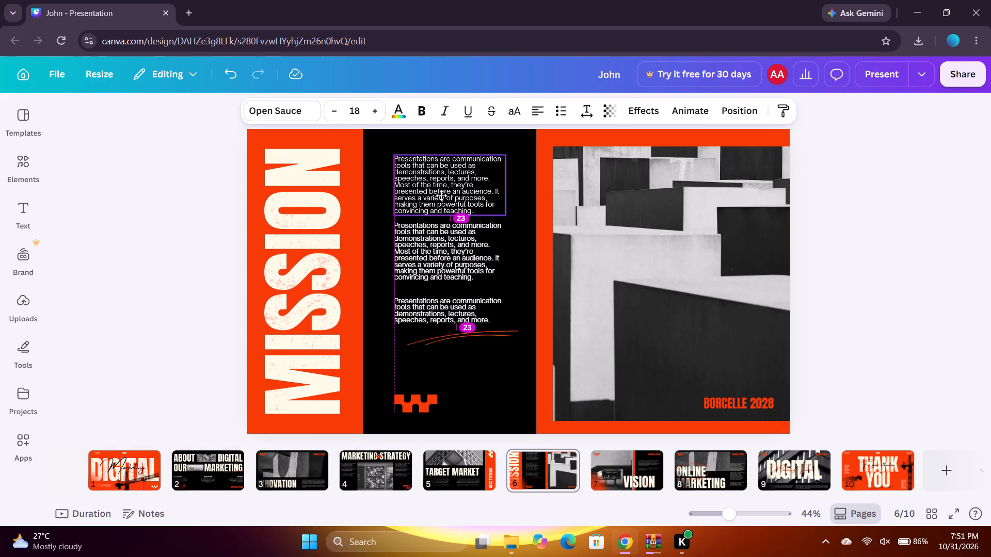
{"action": "left_click_drag", "start_coordinate": [441, 195], "coordinate": [441, 194]}
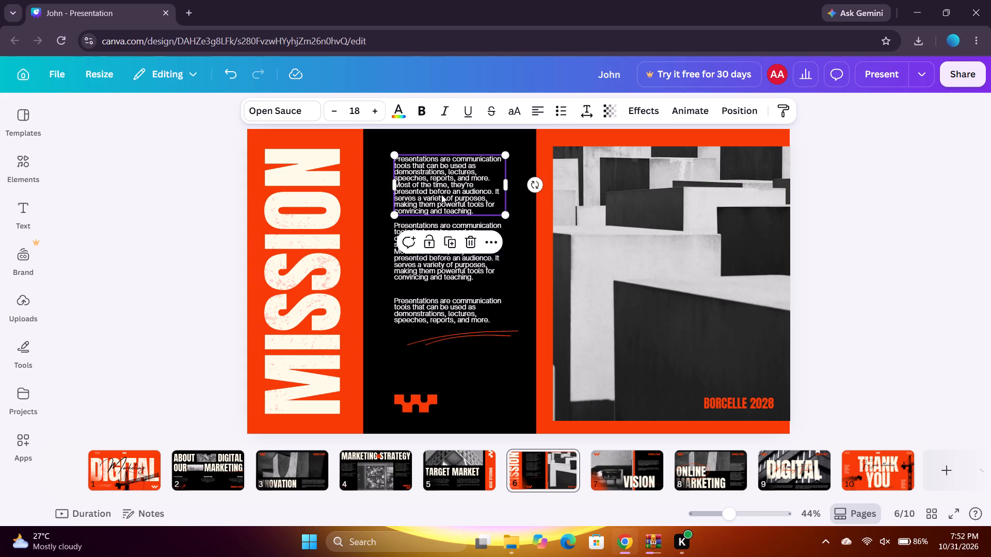
{"action": "left_click", "coordinate": [464, 275]}
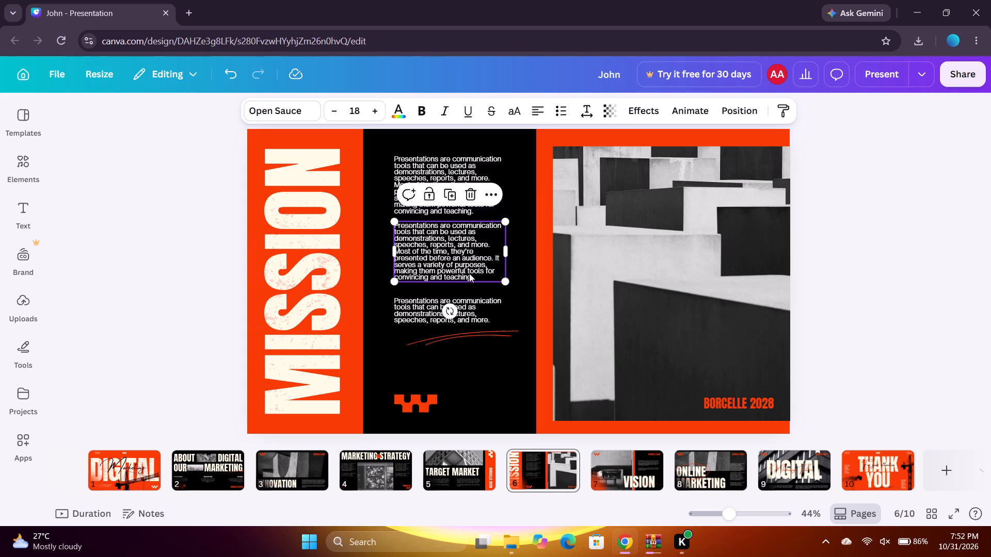
{"action": "left_click", "coordinate": [453, 268]}
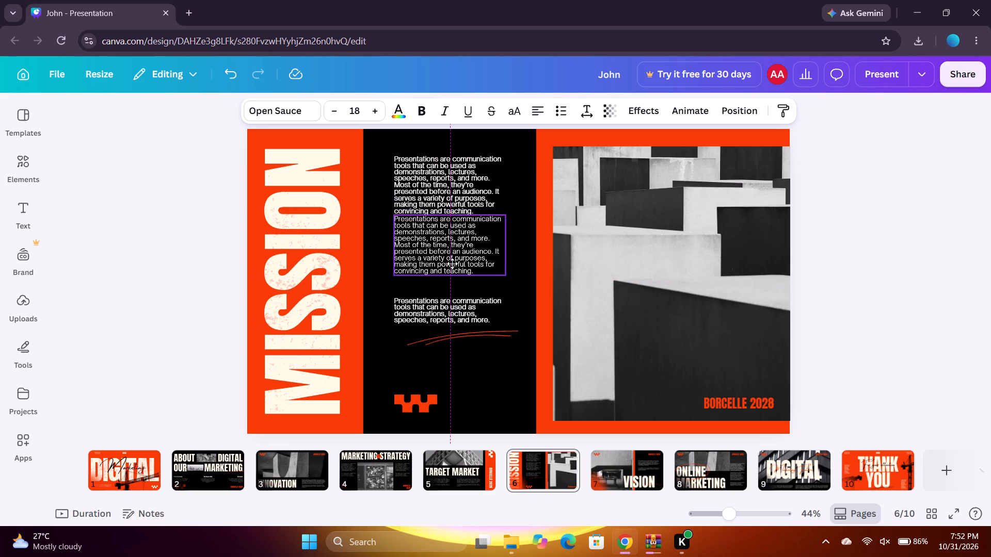
{"action": "left_click", "coordinate": [454, 306]}
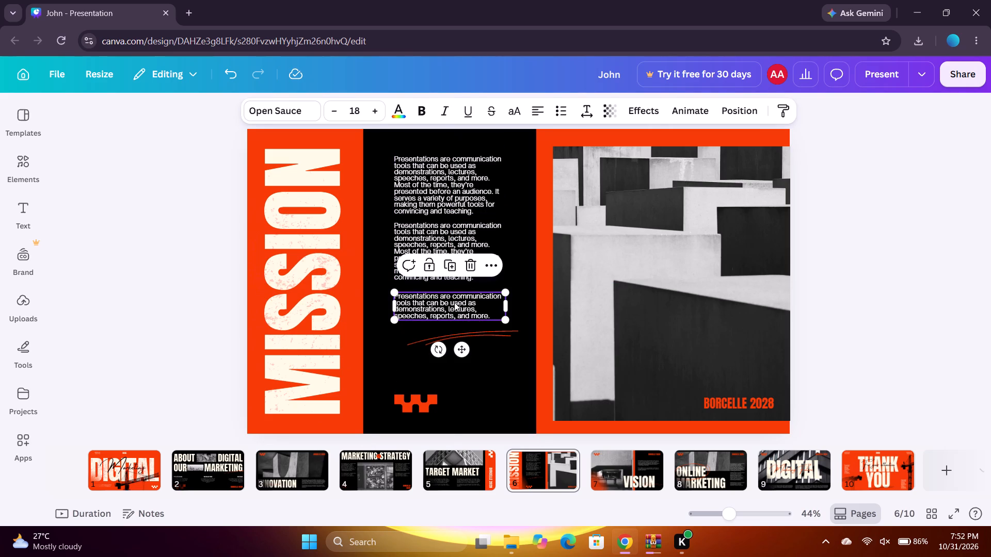
Select the orange curved-line graphic beneath the third Mission paragraph.
{"action": "left_click", "coordinate": [479, 335]}
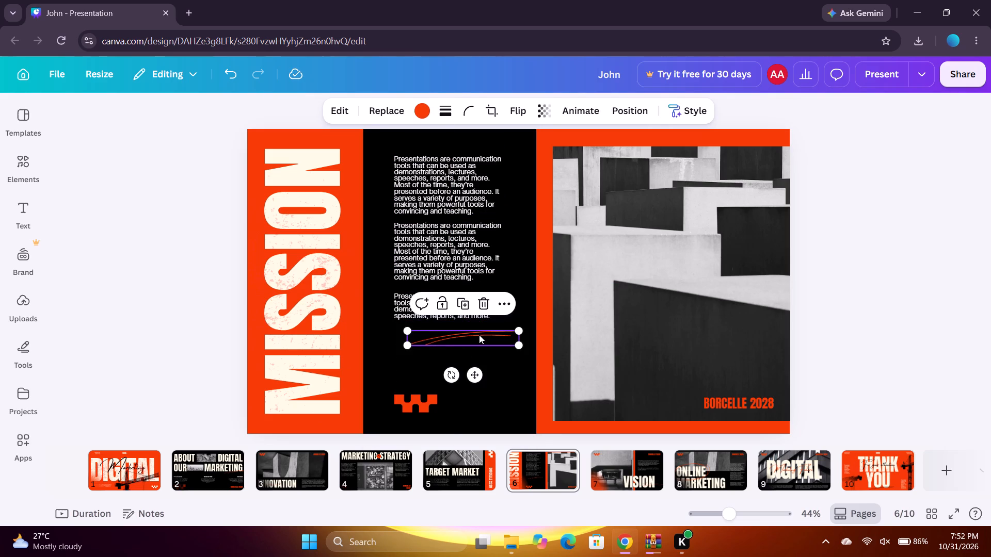
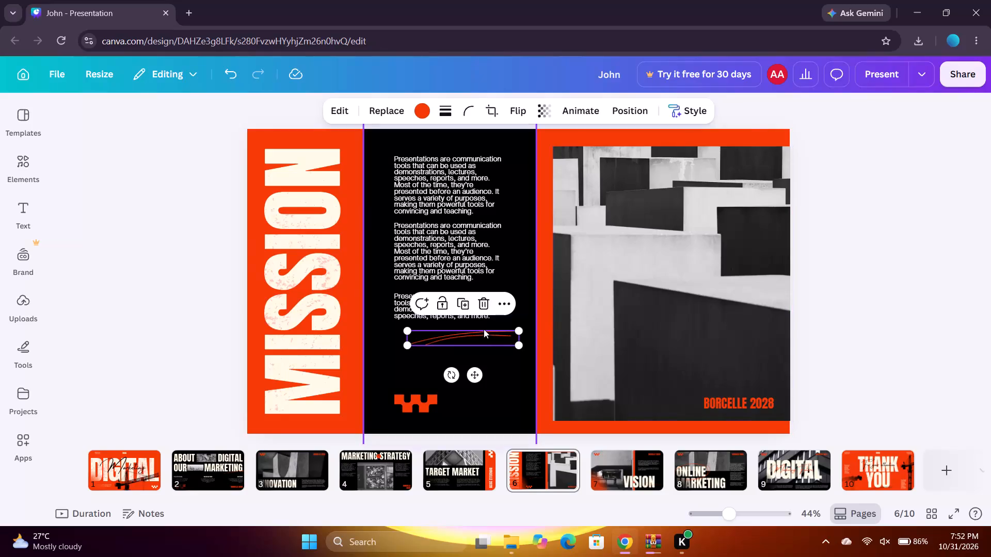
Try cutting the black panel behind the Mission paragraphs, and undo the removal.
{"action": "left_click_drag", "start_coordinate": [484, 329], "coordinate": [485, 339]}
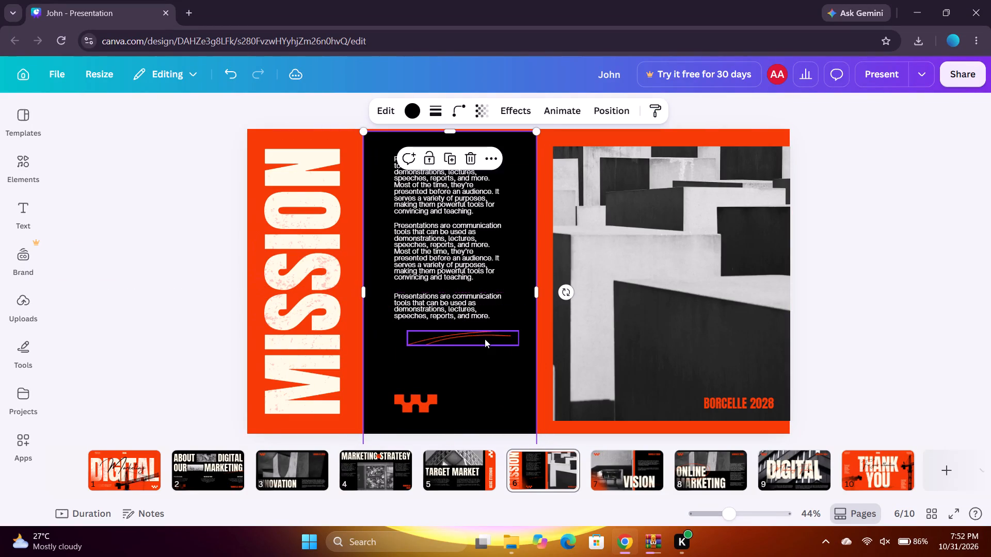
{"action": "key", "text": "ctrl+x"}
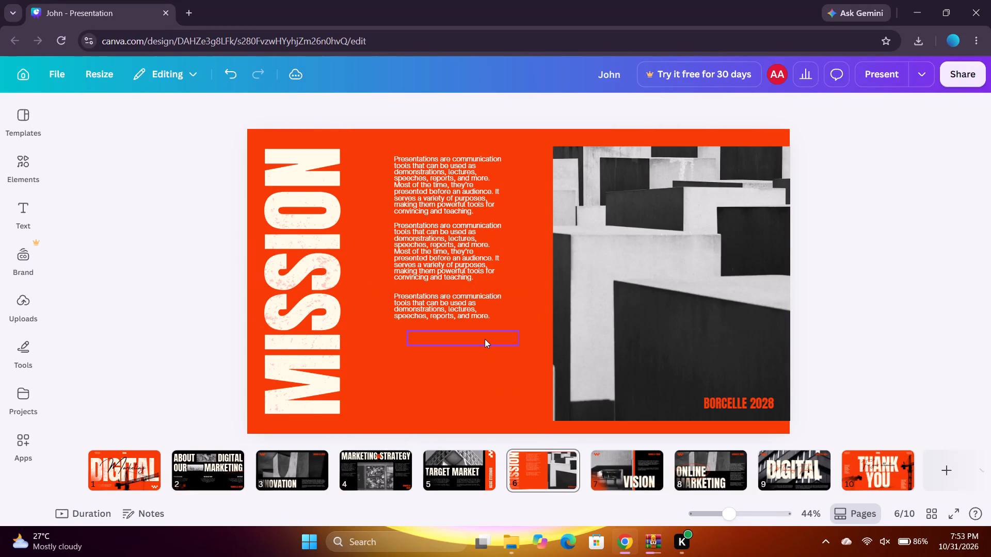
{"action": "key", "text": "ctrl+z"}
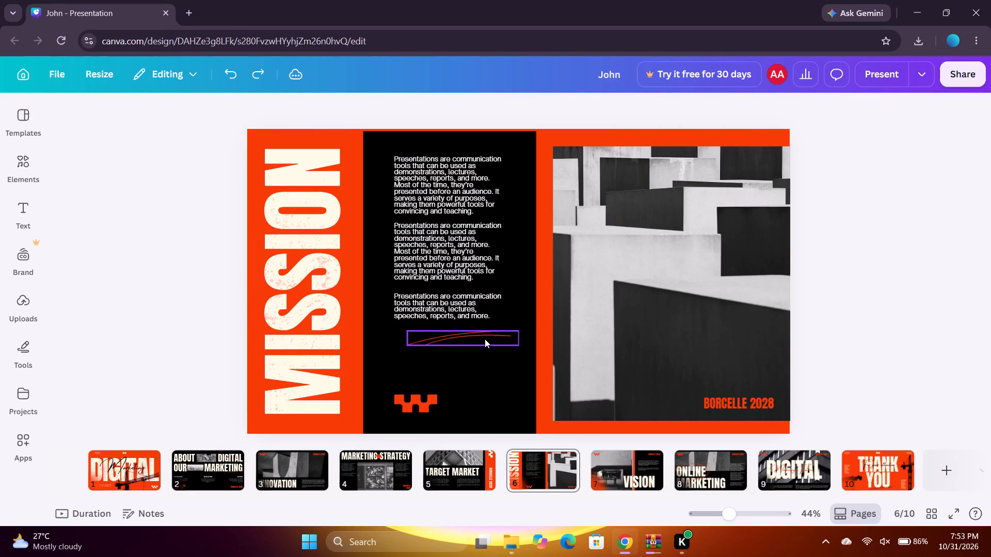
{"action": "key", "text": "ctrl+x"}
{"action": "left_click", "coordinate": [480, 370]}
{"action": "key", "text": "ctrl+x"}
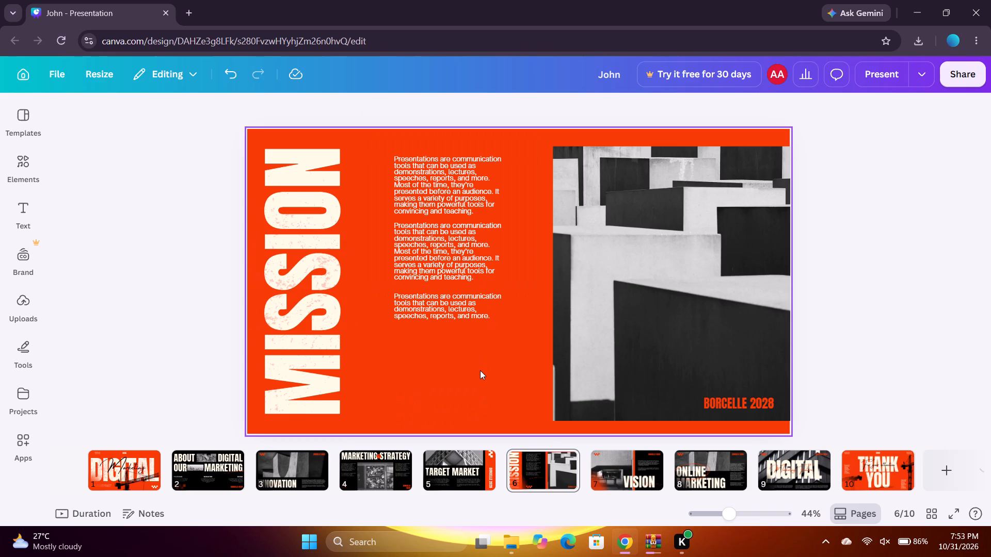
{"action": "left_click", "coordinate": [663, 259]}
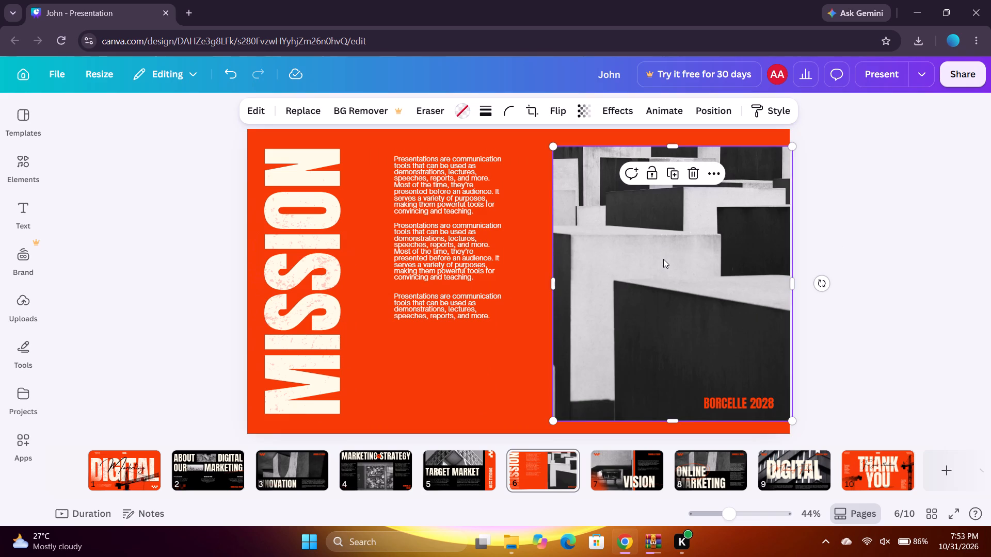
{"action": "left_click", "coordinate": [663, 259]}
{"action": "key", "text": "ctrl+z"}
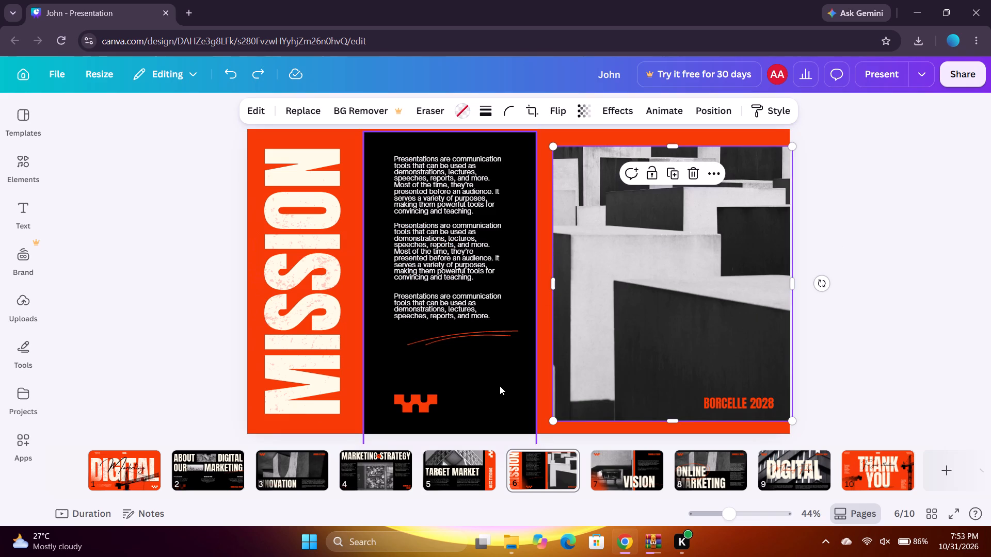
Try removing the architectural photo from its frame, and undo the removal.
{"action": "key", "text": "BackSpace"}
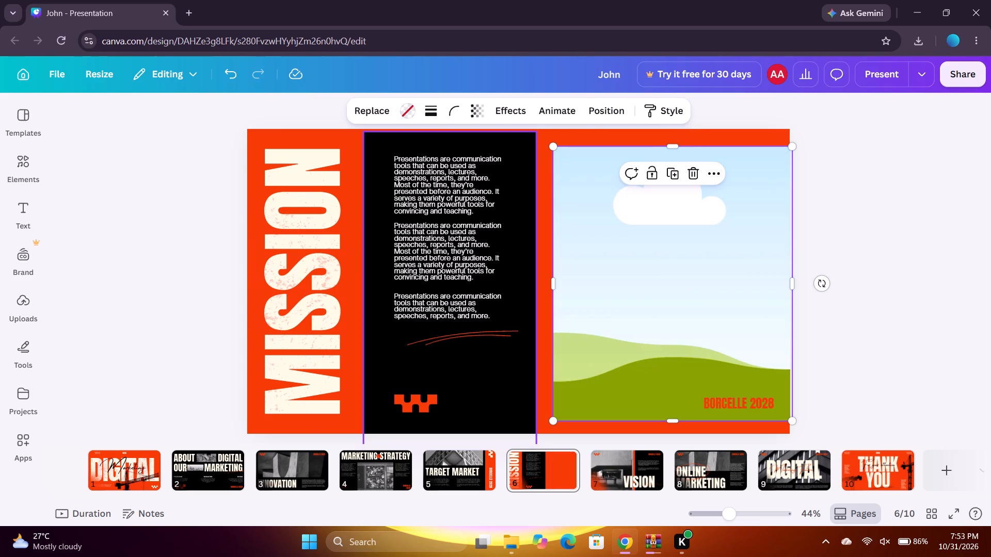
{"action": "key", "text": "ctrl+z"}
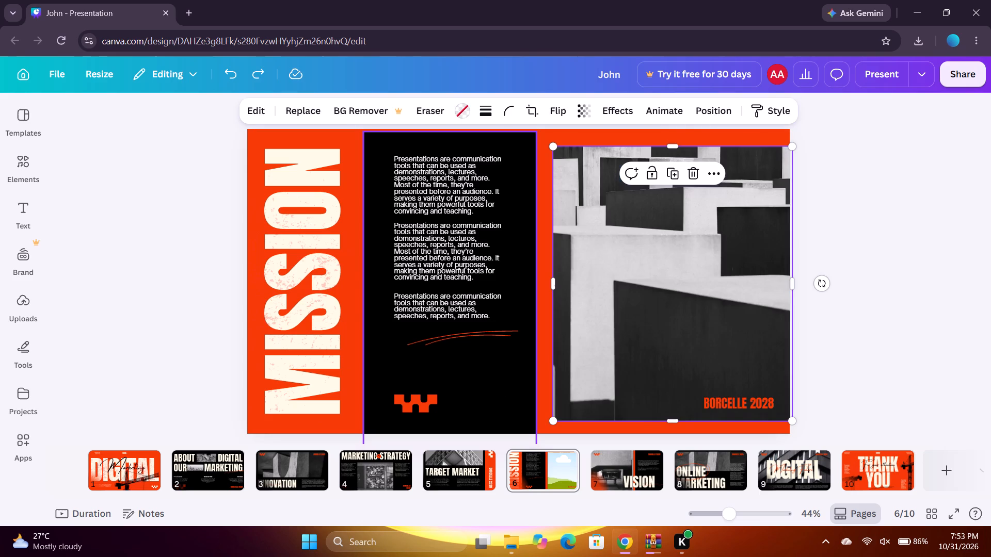
Delete the black panel behind the Mission paragraphs.
{"action": "left_click", "coordinate": [461, 380]}
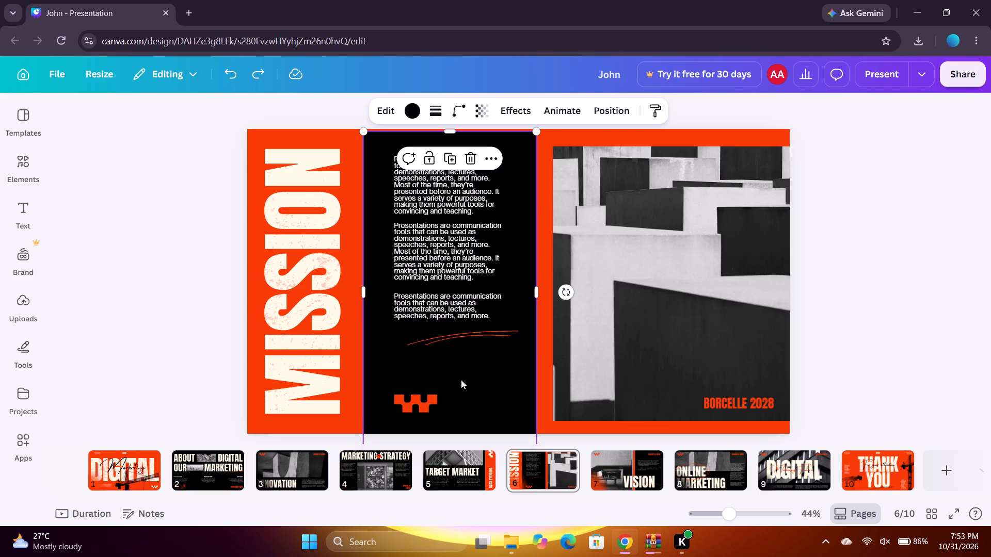
{"action": "key", "text": "BackSpace"}
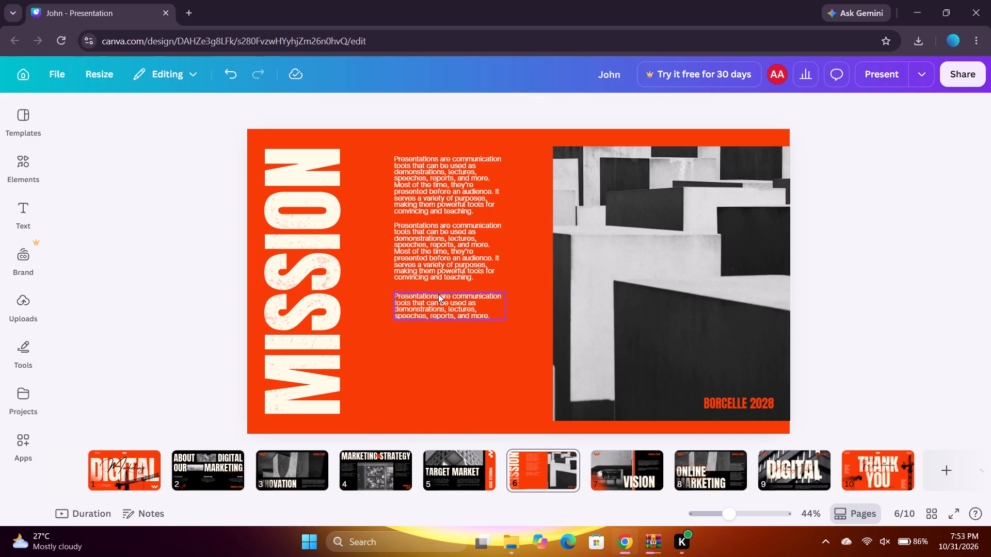
Move the three Mission paragraphs down, evenly spaced, so the text column sits around the slide's vertical middle.
{"action": "left_click_drag", "start_coordinate": [438, 294], "coordinate": [436, 314]}
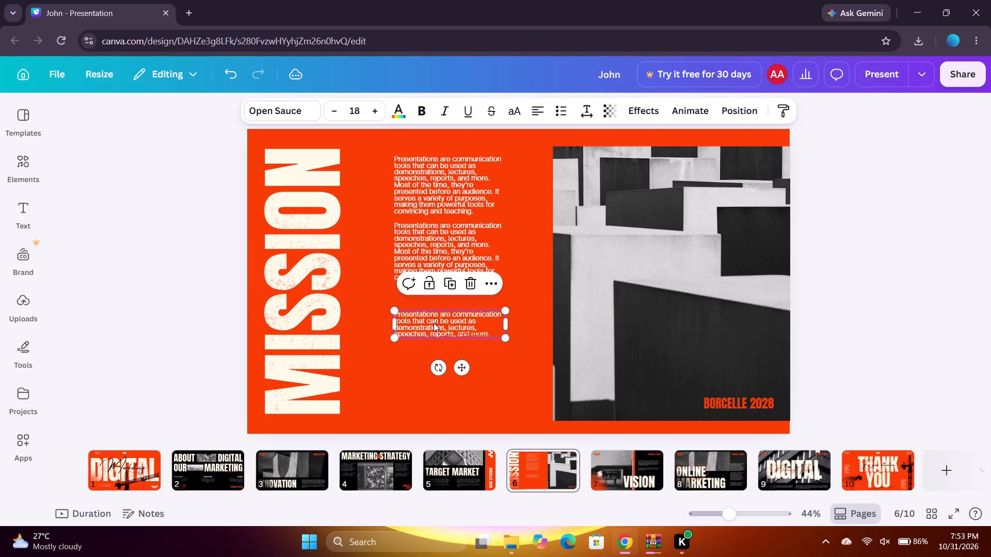
{"action": "left_click_drag", "start_coordinate": [434, 322], "coordinate": [434, 346]}
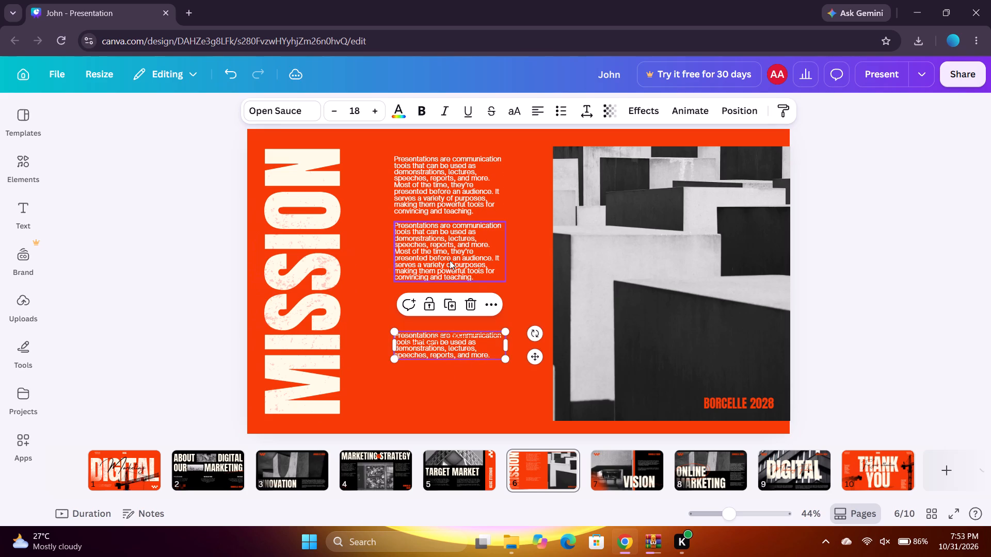
{"action": "left_click_drag", "start_coordinate": [450, 260], "coordinate": [446, 303]}
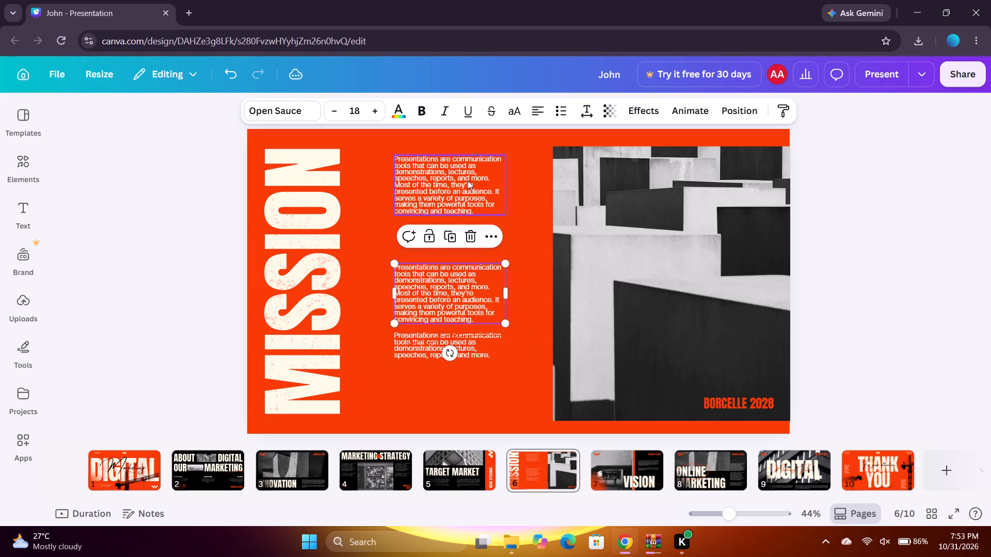
{"action": "left_click_drag", "start_coordinate": [468, 181], "coordinate": [465, 218]}
Reposition the texture graphic slightly over the "MISSION" heading.
{"action": "left_click_drag", "start_coordinate": [315, 218], "coordinate": [340, 218]}
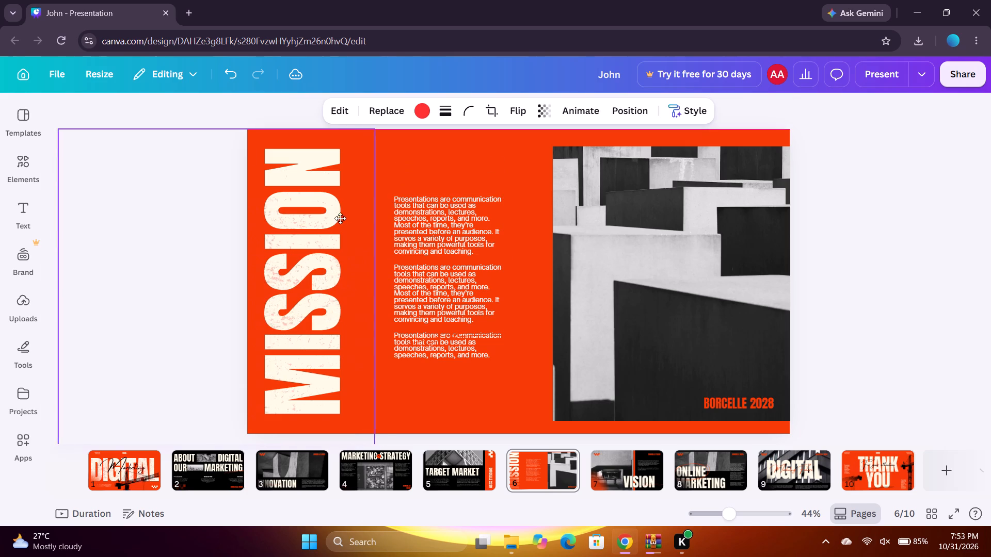
{"action": "left_click_drag", "start_coordinate": [340, 218], "coordinate": [326, 214]}
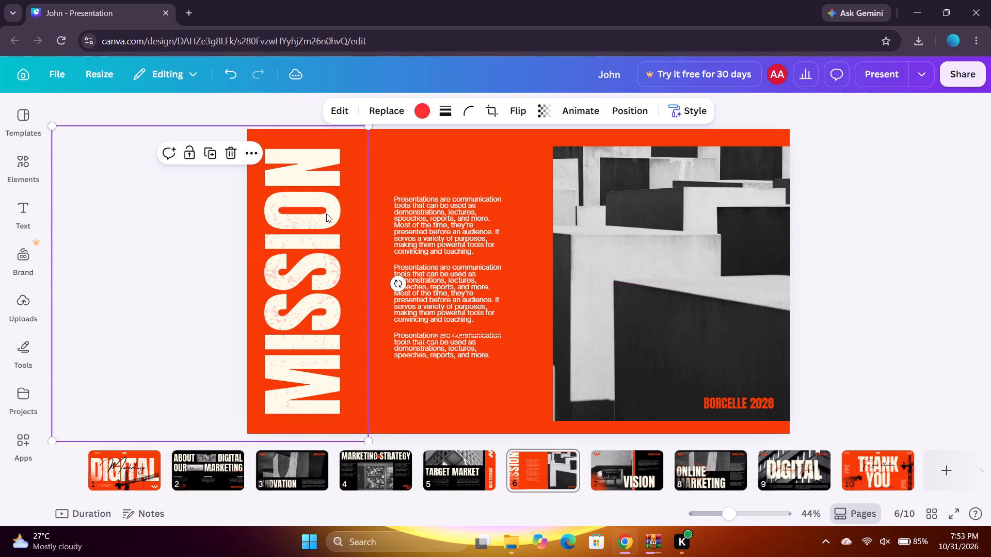
{"action": "left_click", "coordinate": [326, 214]}
Copy the orange slide background's style and apply it to the "MISSION" heading through its layer.
{"action": "left_click", "coordinate": [619, 144]}
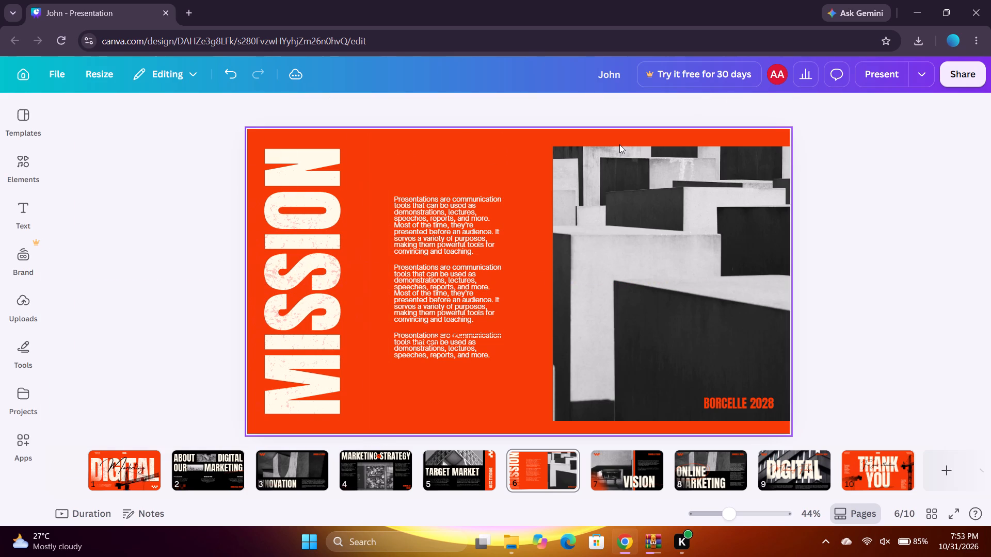
{"action": "left_click", "coordinate": [633, 109]}
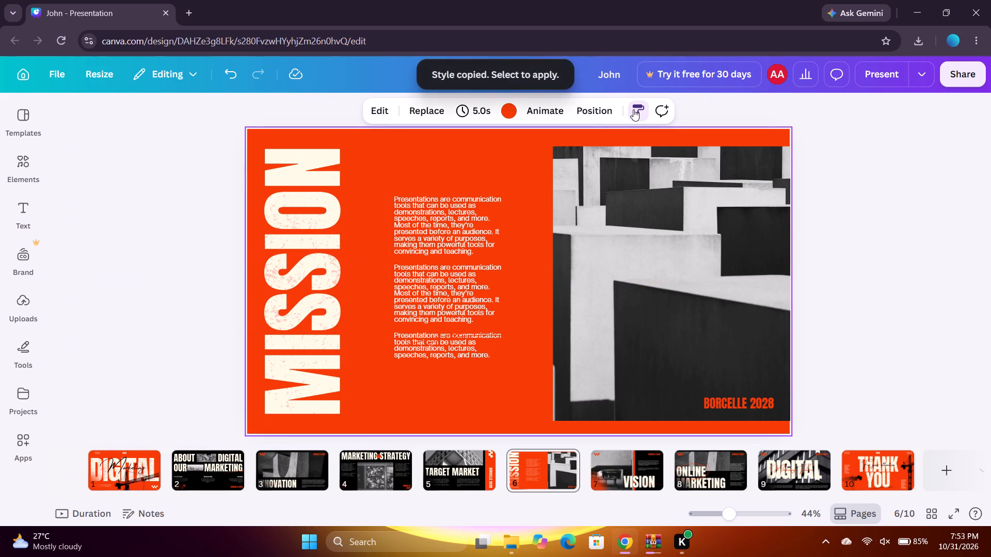
{"action": "left_click", "coordinate": [593, 110]}
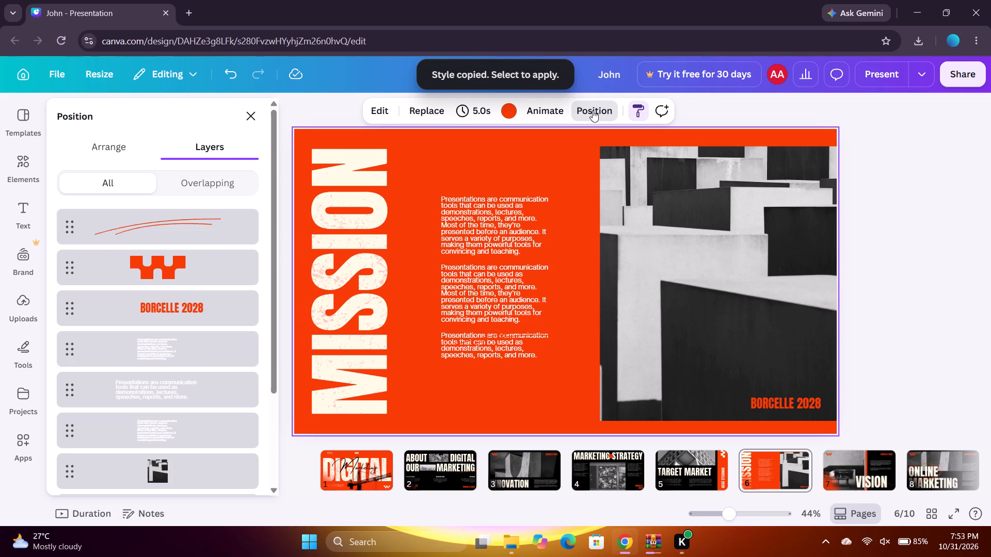
{"action": "scroll", "coordinate": [170, 329], "scroll_direction": "down", "scroll_amount": 6}
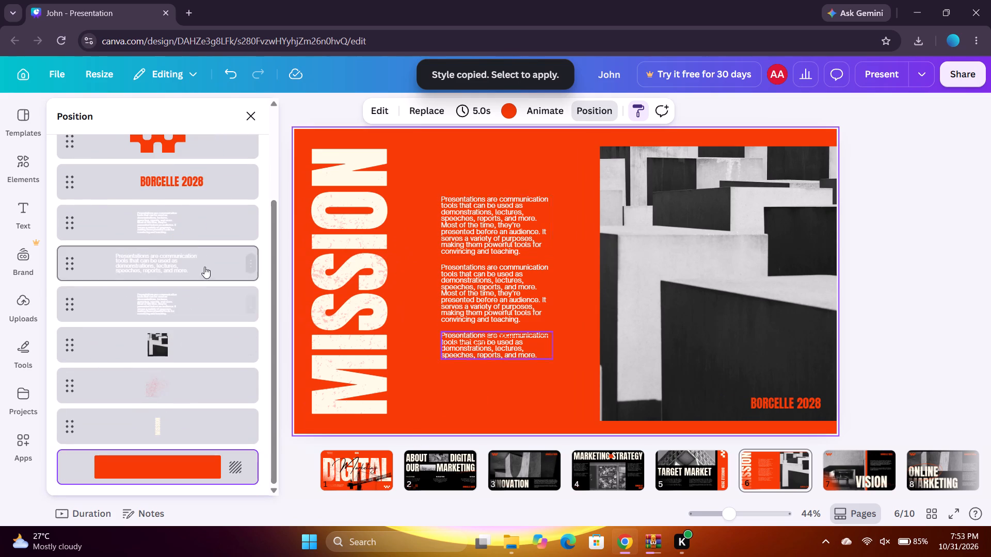
{"action": "scroll", "coordinate": [201, 236], "scroll_direction": "up", "scroll_amount": 4}
{"action": "scroll", "coordinate": [183, 329], "scroll_direction": "down", "scroll_amount": 7}
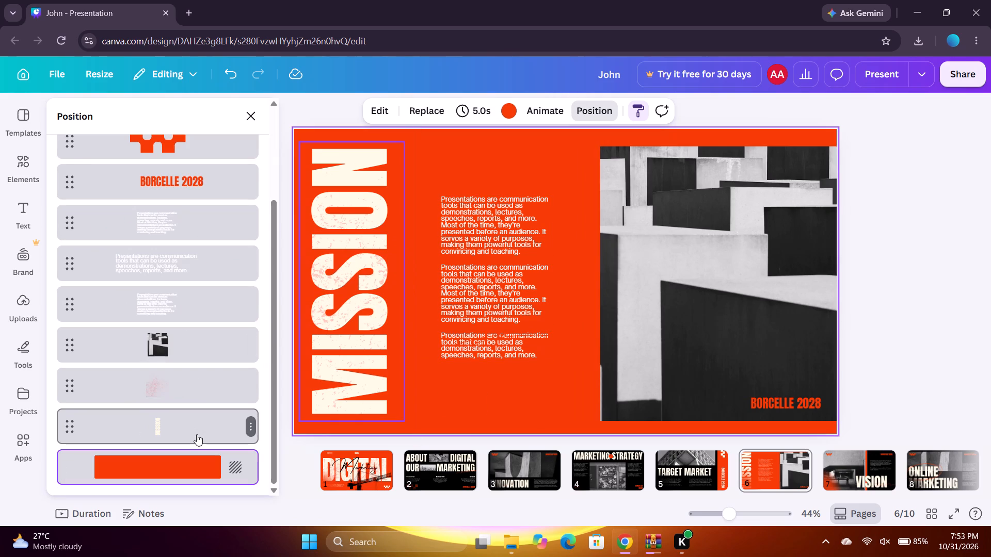
{"action": "left_click", "coordinate": [197, 434]}
Move the "MISSION" heading slightly toward the paragraphs and keep its layer selected.
{"action": "left_click_drag", "start_coordinate": [367, 311], "coordinate": [377, 308]}
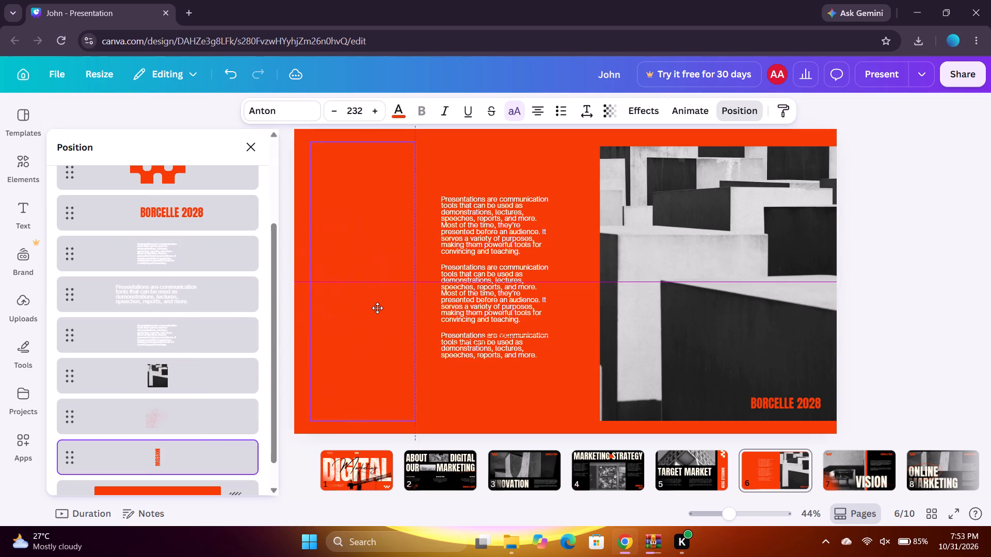
{"action": "left_click_drag", "start_coordinate": [377, 308], "coordinate": [382, 310]}
{"action": "left_click", "coordinate": [201, 449]}
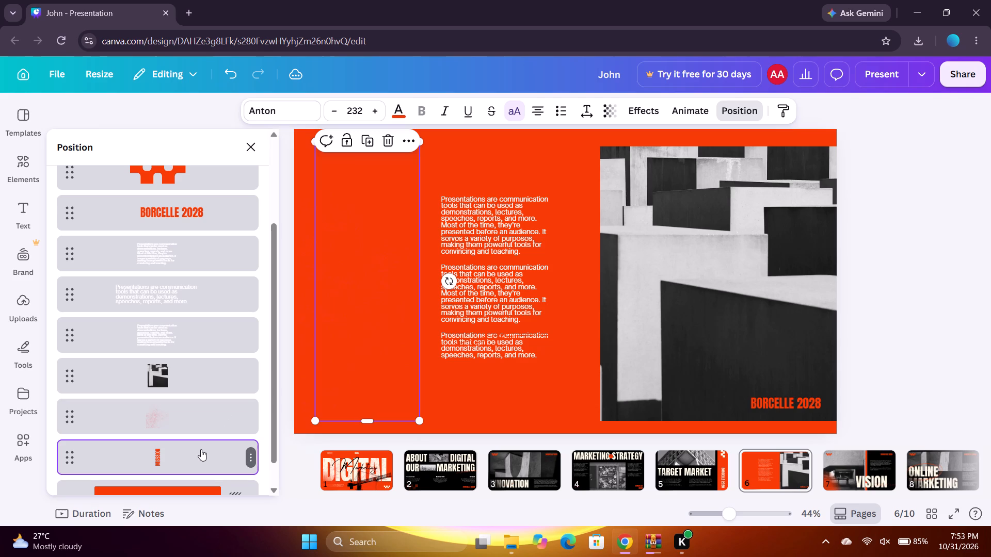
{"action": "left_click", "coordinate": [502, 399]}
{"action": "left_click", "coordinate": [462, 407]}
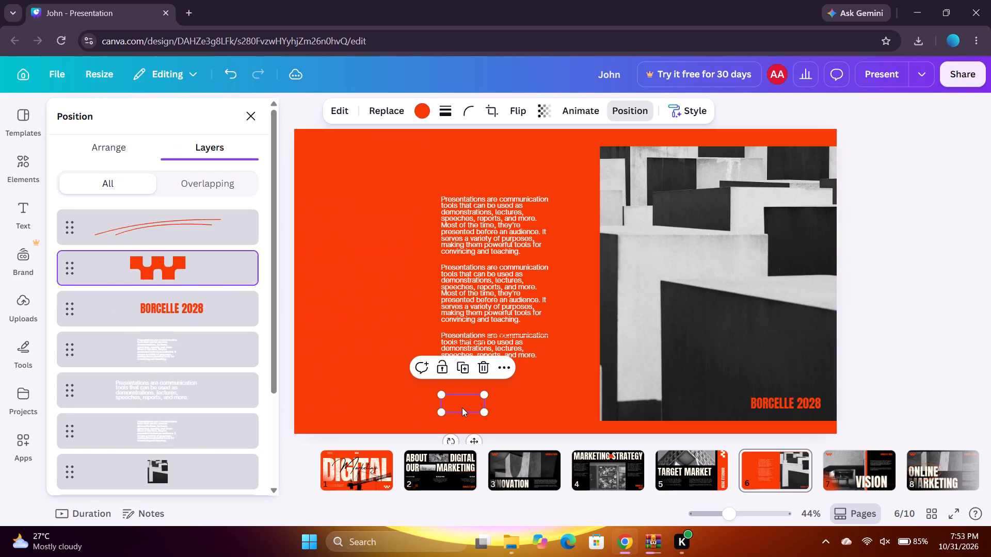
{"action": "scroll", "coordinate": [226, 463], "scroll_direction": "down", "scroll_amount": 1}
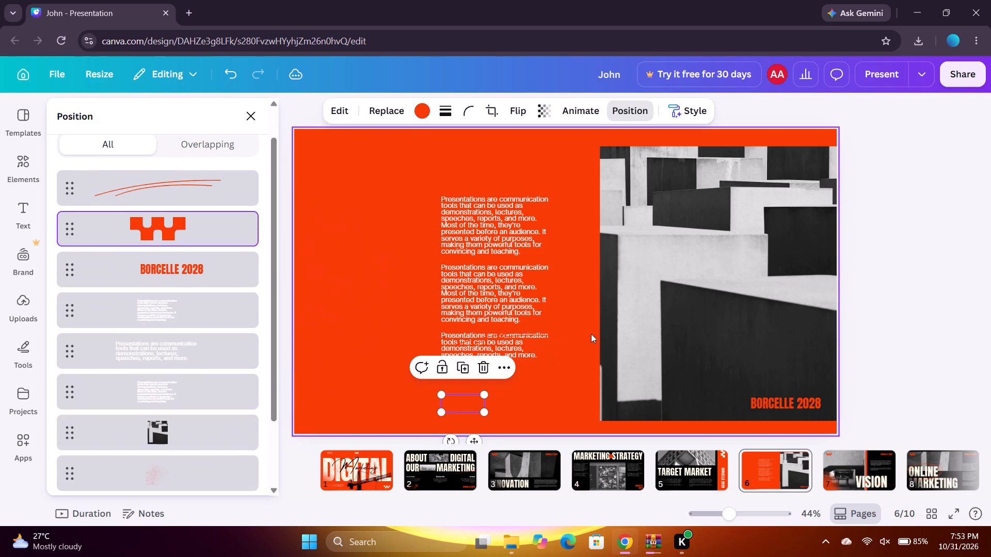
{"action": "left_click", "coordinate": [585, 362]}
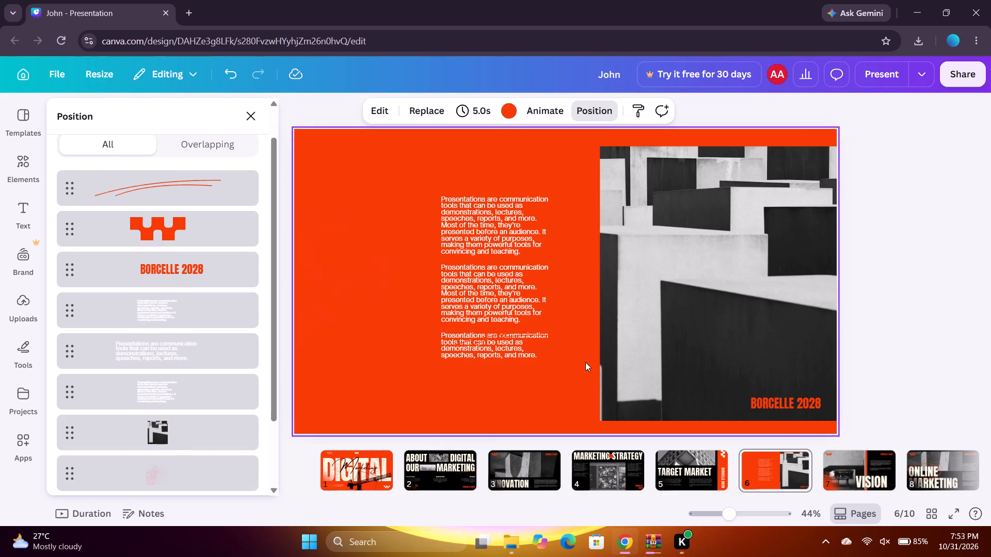
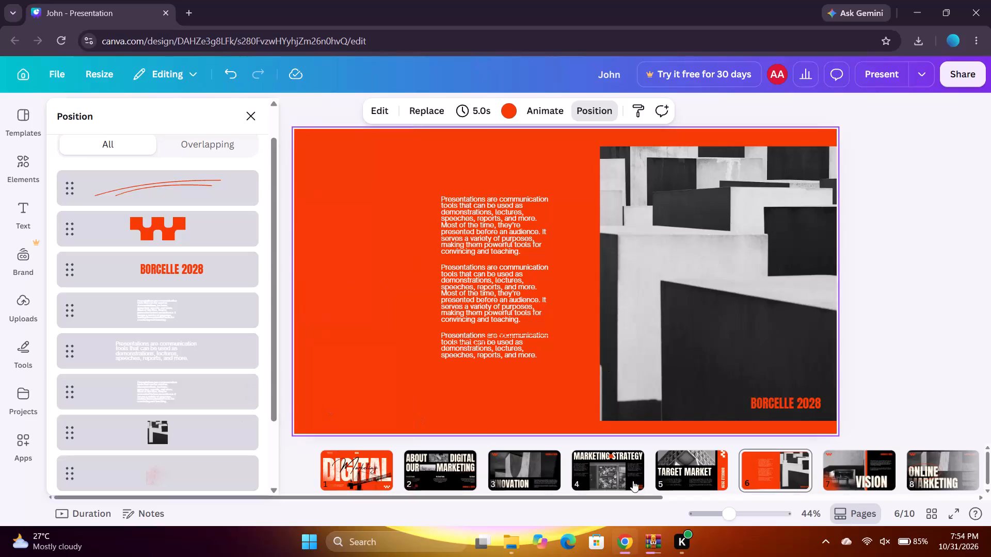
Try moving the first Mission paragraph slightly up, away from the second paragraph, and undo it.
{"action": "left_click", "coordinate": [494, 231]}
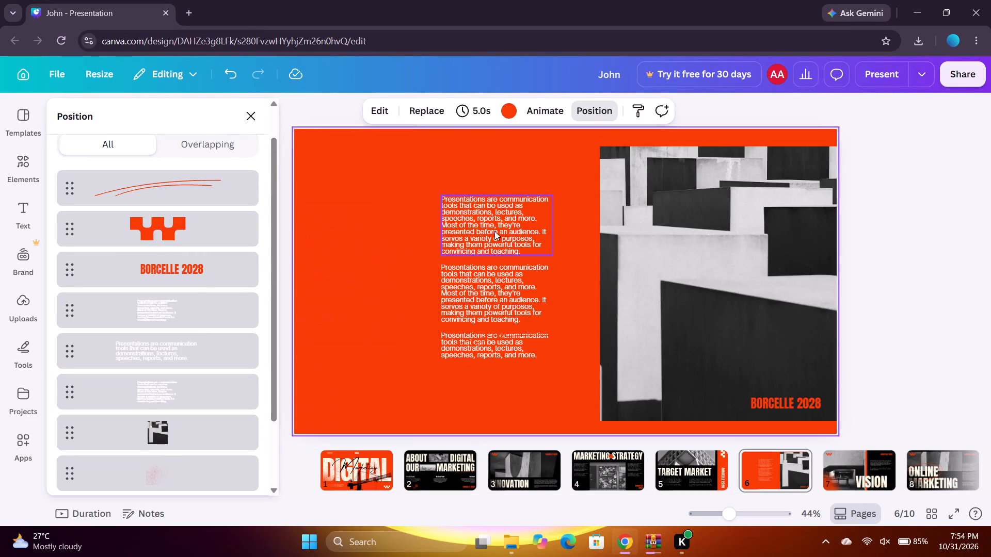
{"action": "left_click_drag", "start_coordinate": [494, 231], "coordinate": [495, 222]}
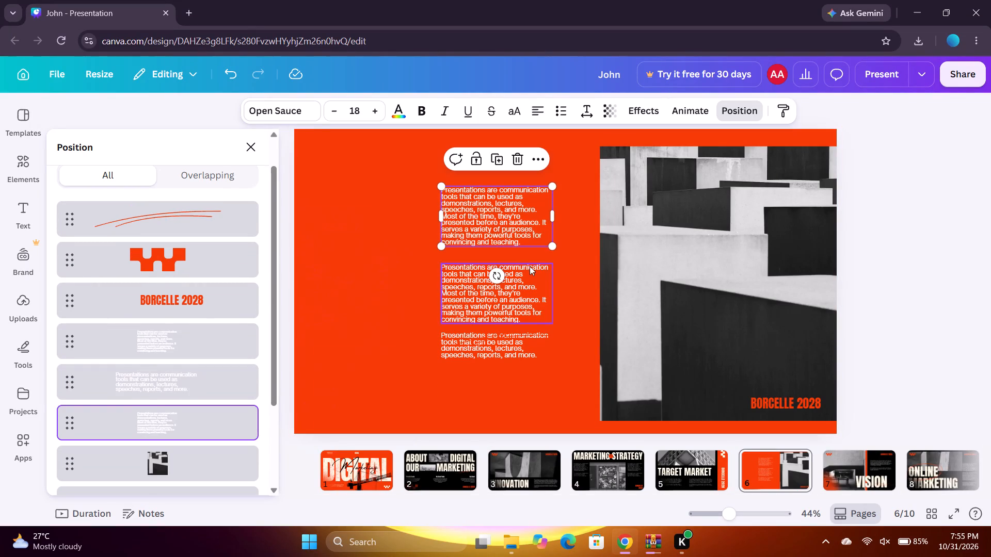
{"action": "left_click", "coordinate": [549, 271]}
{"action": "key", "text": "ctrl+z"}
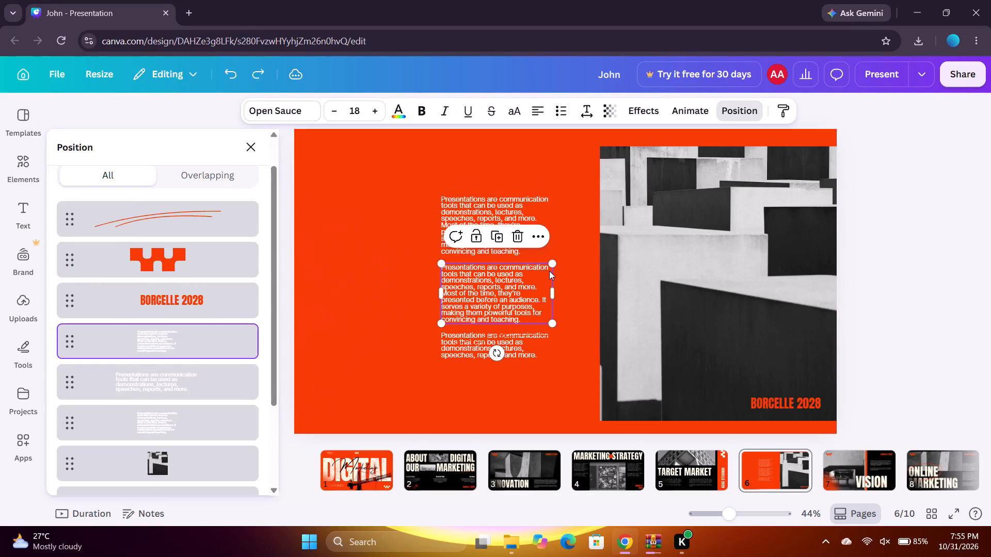
Undo the last "MISSION" heading move and the orange background style applied to the heading.
{"action": "key", "text": "ctrl+z"}
{"action": "key", "text": "ctrl+z"}
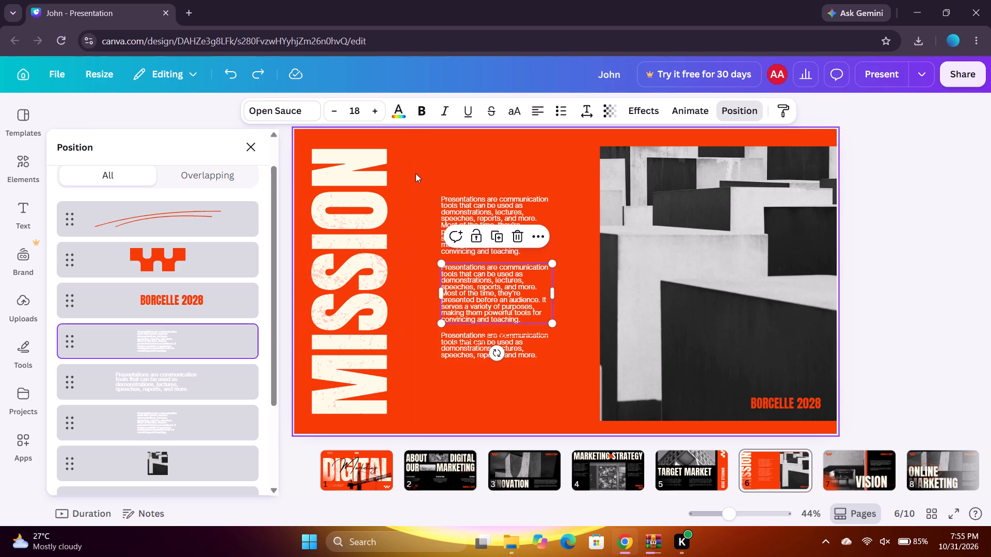
Move the cream "MISSION" heading horizontally toward the paragraphs, leaving a narrow gap before the text column.
{"action": "left_click", "coordinate": [415, 174]}
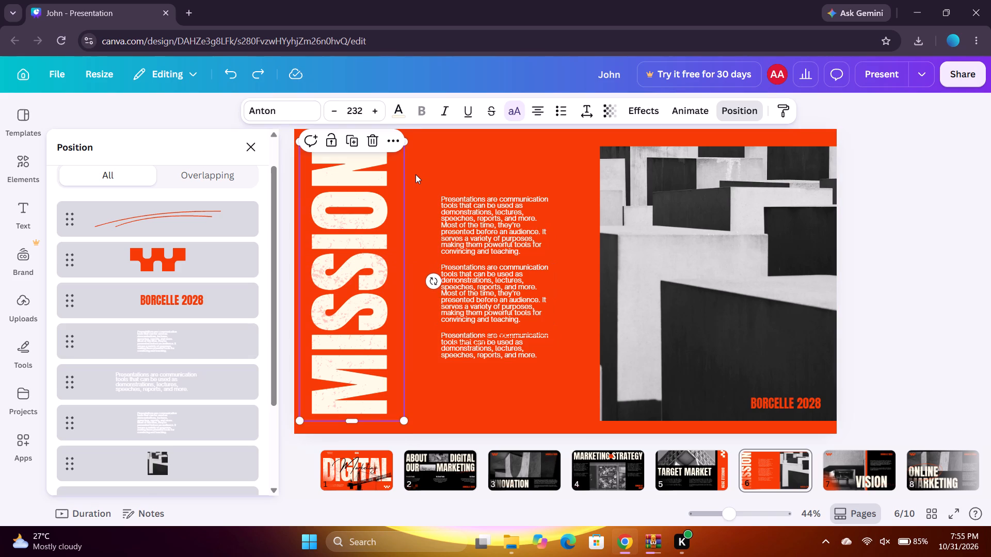
{"action": "left_click_drag", "start_coordinate": [388, 176], "coordinate": [412, 173]}
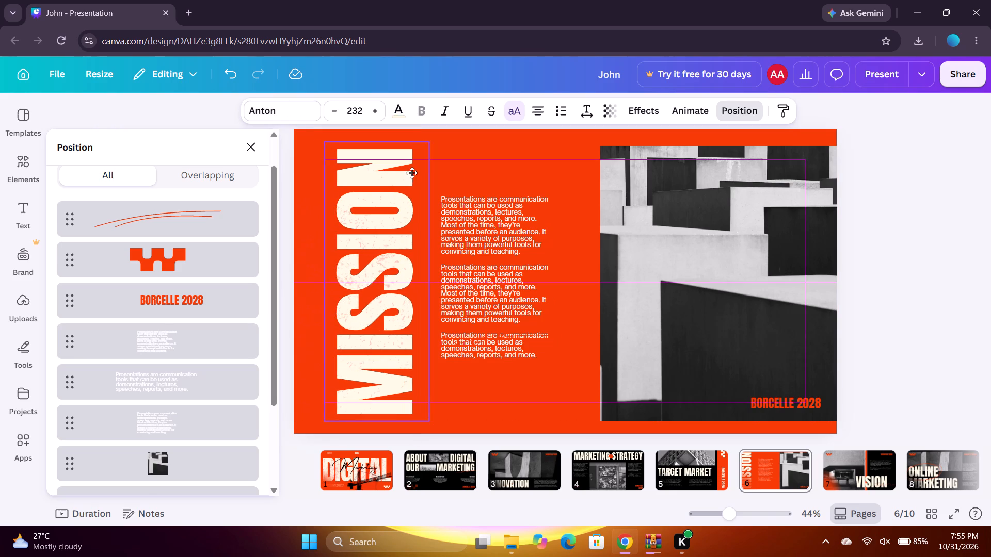
{"action": "left_click_drag", "start_coordinate": [412, 173], "coordinate": [419, 173]}
{"action": "left_click", "coordinate": [461, 167]}
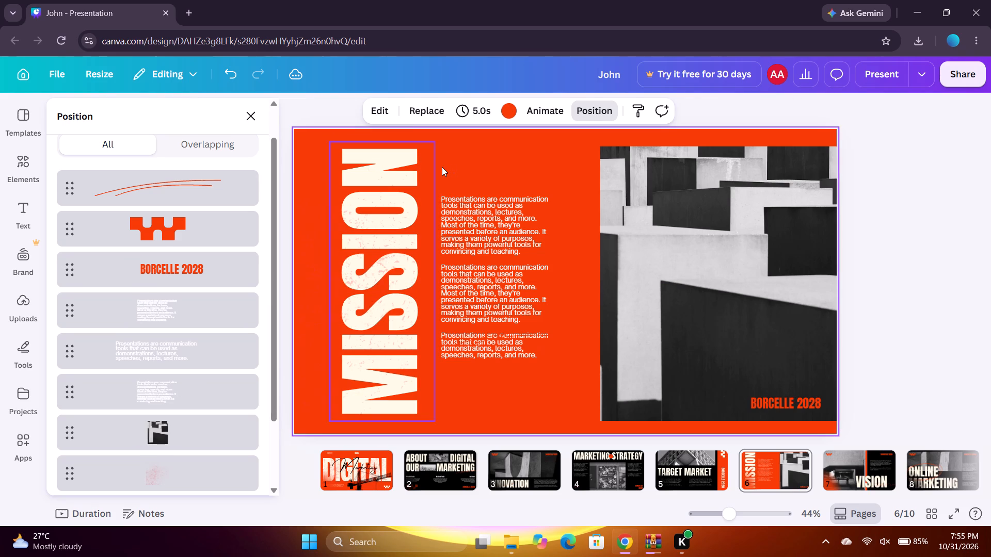
Shift the texture graphic toward the paragraphs so its edge meets the start of the text column.
{"action": "left_click", "coordinate": [348, 178]}
{"action": "left_click_drag", "start_coordinate": [348, 178], "coordinate": [353, 178]}
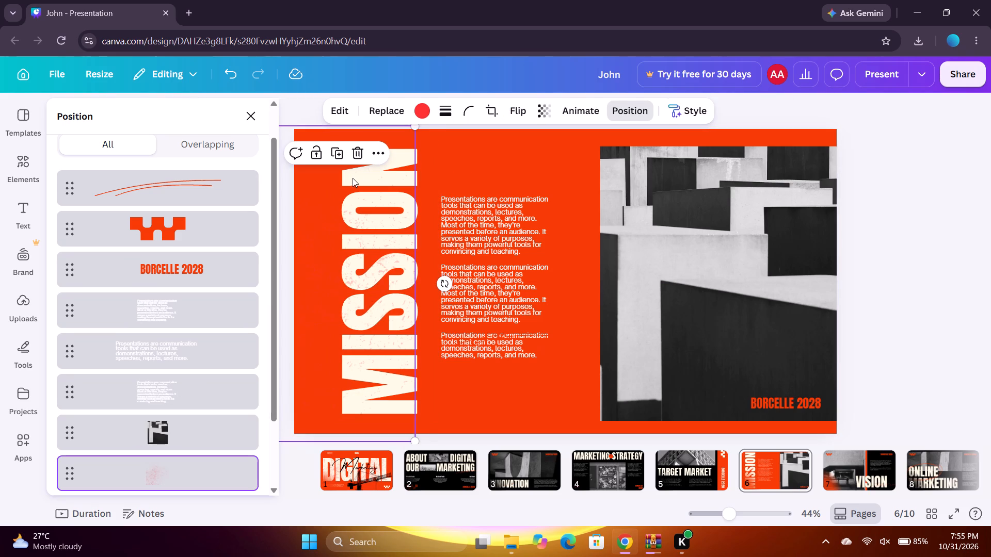
{"action": "left_click_drag", "start_coordinate": [353, 178], "coordinate": [374, 177]}
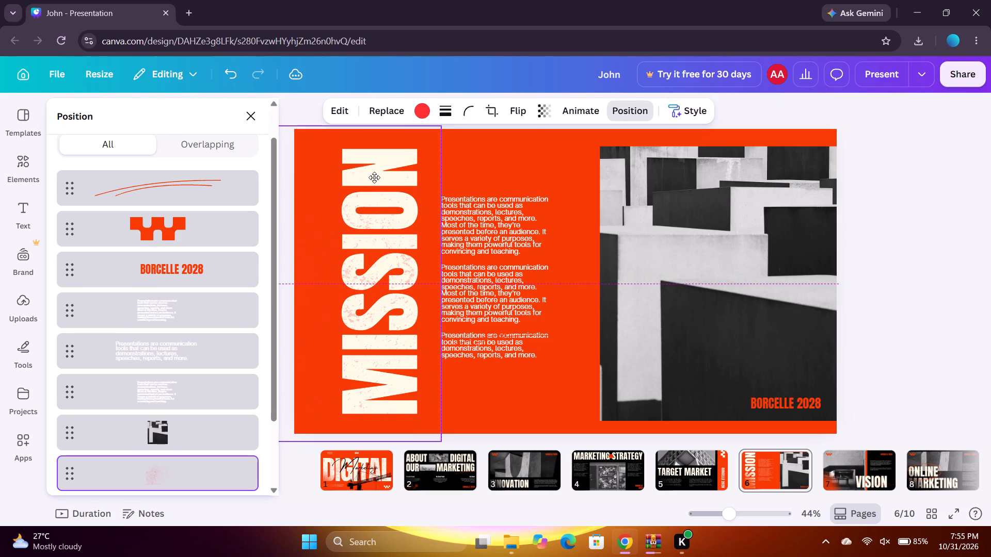
{"action": "left_click_drag", "start_coordinate": [374, 177], "coordinate": [375, 177]}
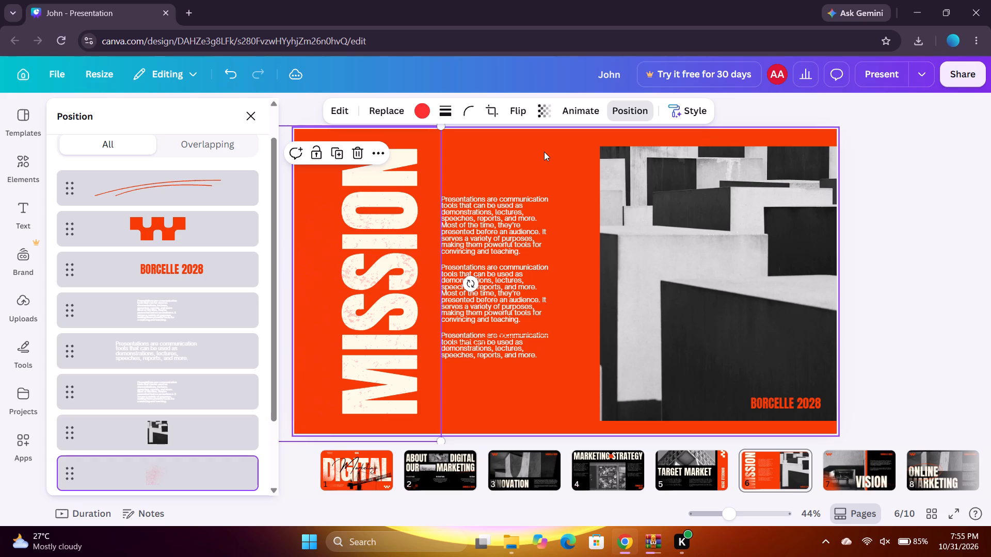
{"action": "left_click", "coordinate": [544, 152]}
Extend the Mission photo's inner edge toward the paragraphs and pull its outer edge inside the slide, leaving a narrow orange margin.
{"action": "left_click", "coordinate": [755, 253]}
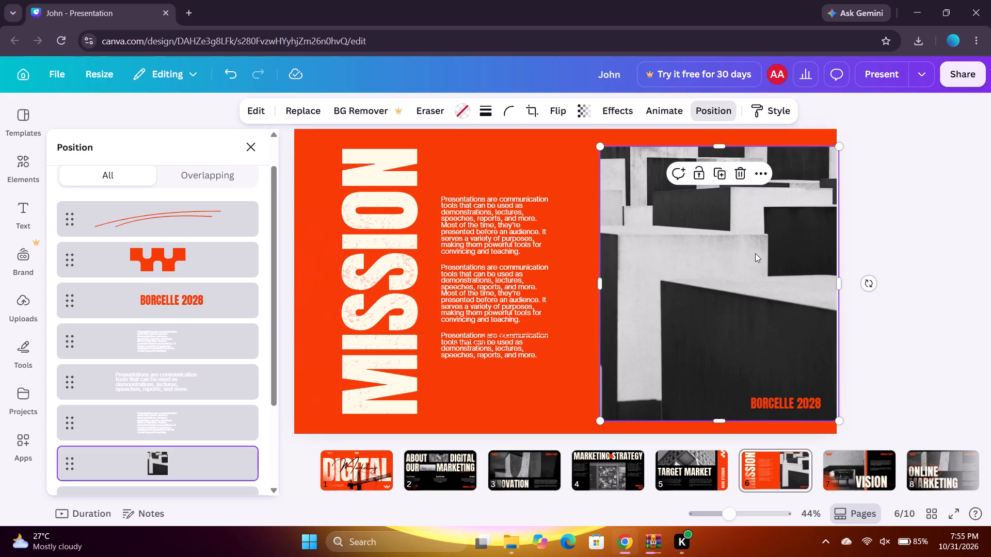
{"action": "left_click_drag", "start_coordinate": [599, 286], "coordinate": [595, 284]}
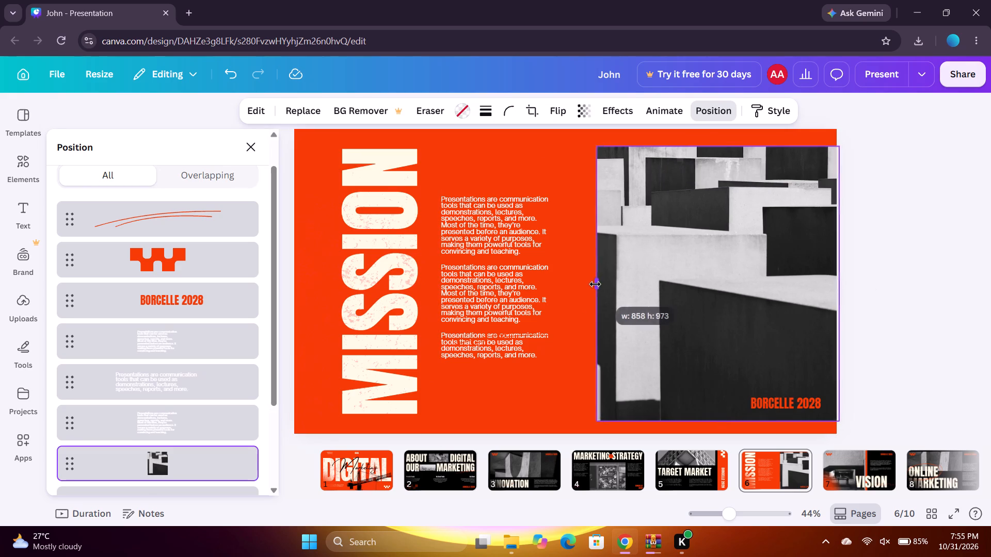
{"action": "left_click_drag", "start_coordinate": [595, 284], "coordinate": [569, 282]}
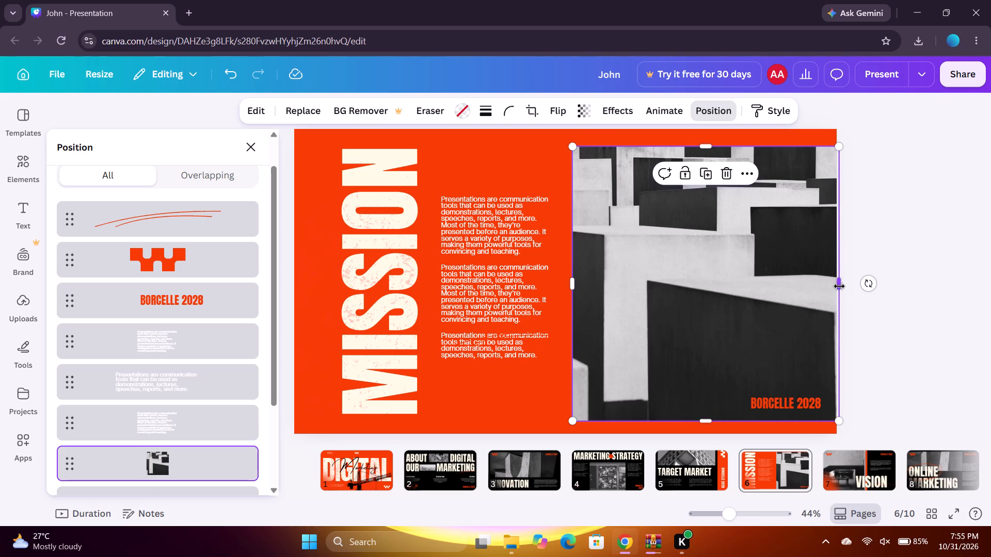
{"action": "left_click_drag", "start_coordinate": [839, 286], "coordinate": [825, 286]}
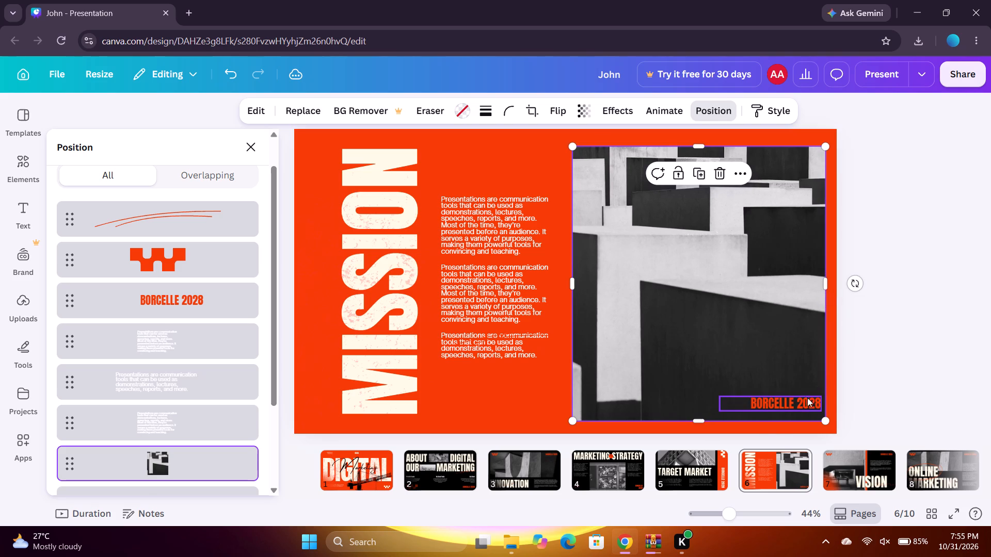
Move the "BORCELLE 2028" label slightly inward so it sits inside the photo's lower right corner.
{"action": "left_click_drag", "start_coordinate": [801, 403], "coordinate": [795, 401]}
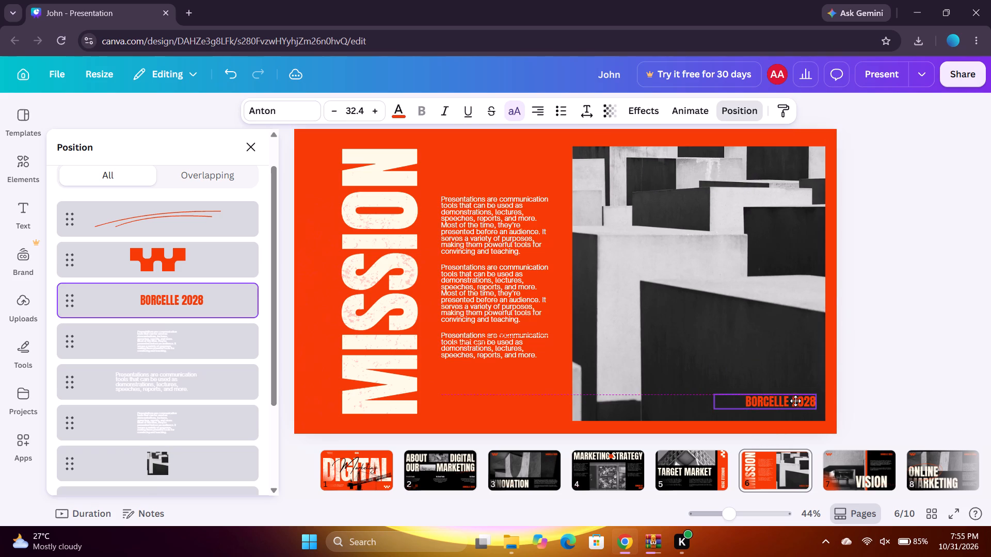
{"action": "left_click_drag", "start_coordinate": [795, 401], "coordinate": [795, 402]}
{"action": "left_click", "coordinate": [913, 352]}
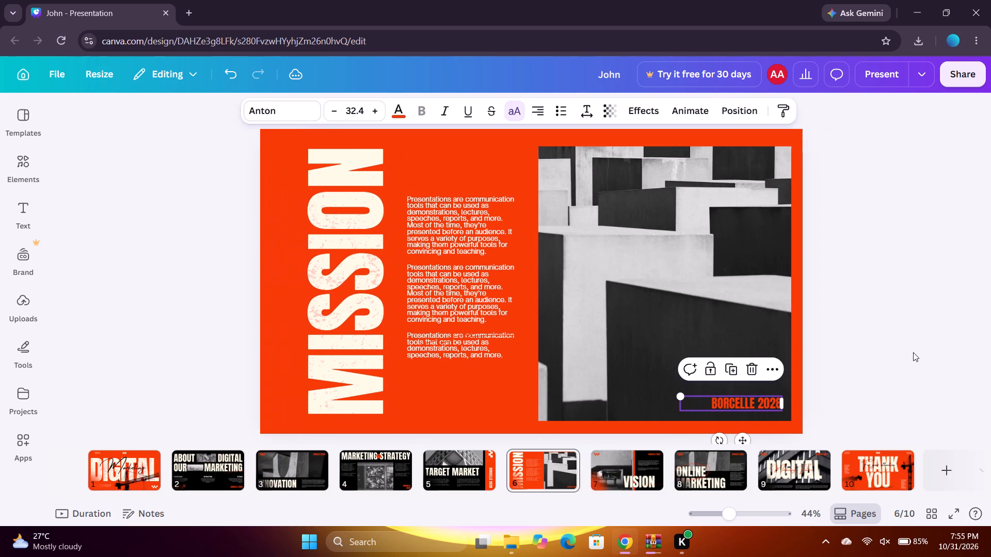
On the Vision slide, move the orange squiggle right so it starts over the "O" of "VISION" and runs past the slide's edge.
{"action": "left_click", "coordinate": [618, 465]}
{"action": "scroll", "coordinate": [618, 465], "scroll_direction": "left", "scroll_amount": 1}
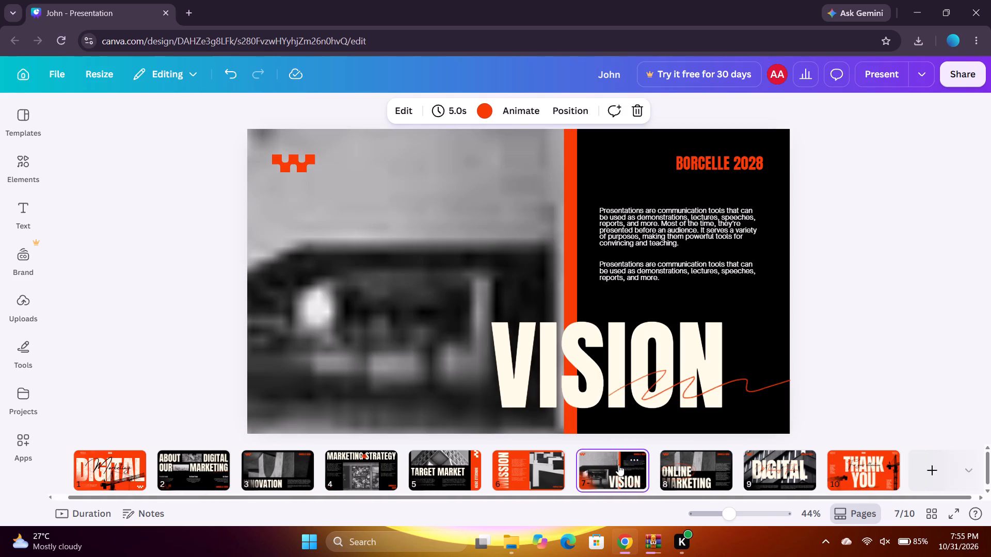
{"action": "scroll", "coordinate": [618, 465], "scroll_direction": "left", "scroll_amount": 1}
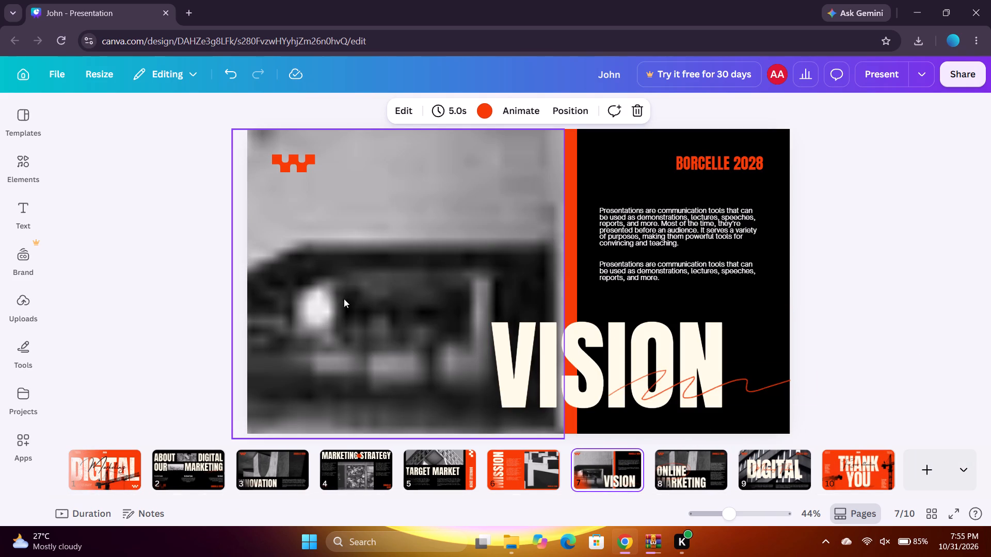
{"action": "left_click", "coordinate": [340, 230]}
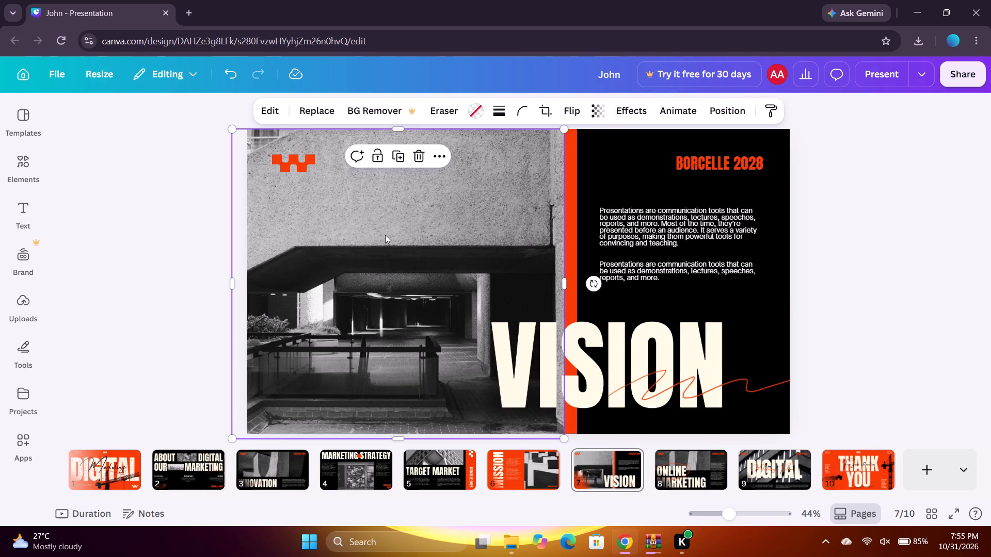
{"action": "left_click", "coordinate": [670, 282]}
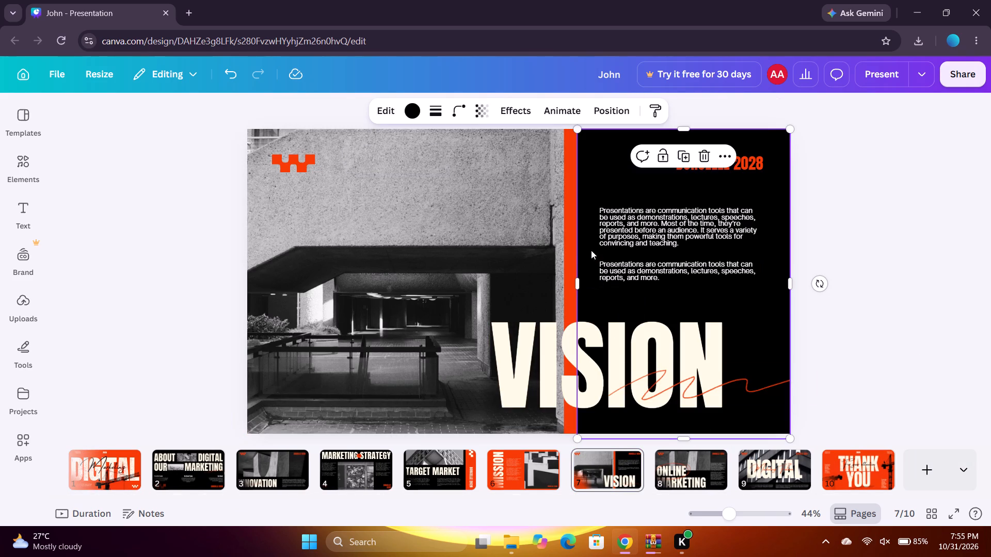
{"action": "left_click", "coordinate": [570, 247]}
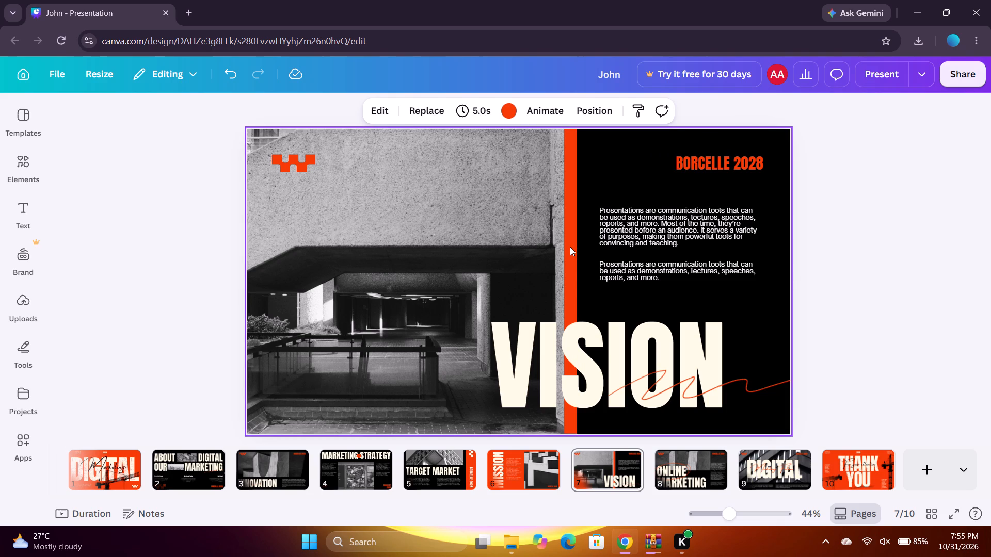
{"action": "left_click_drag", "start_coordinate": [729, 378], "coordinate": [727, 378]}
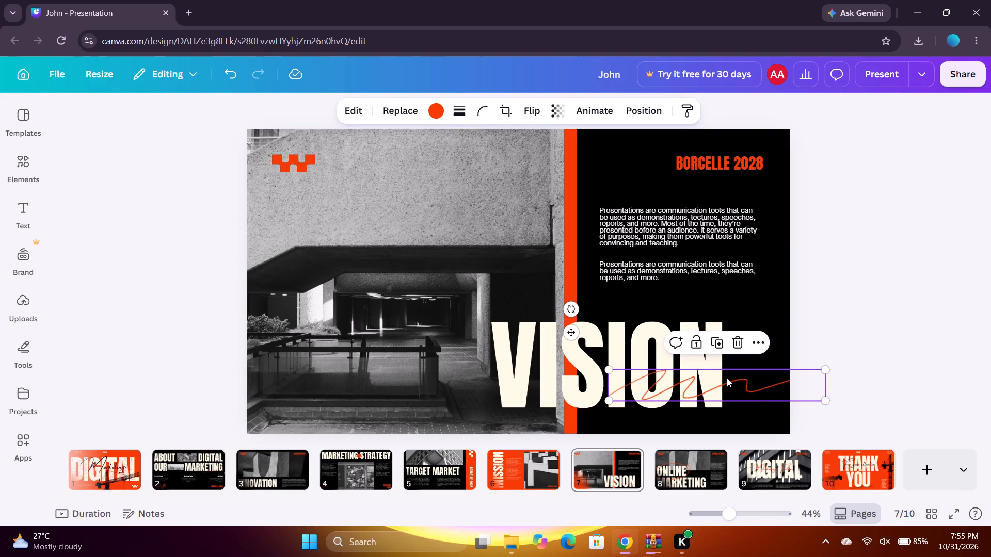
{"action": "left_click_drag", "start_coordinate": [727, 378], "coordinate": [712, 373]}
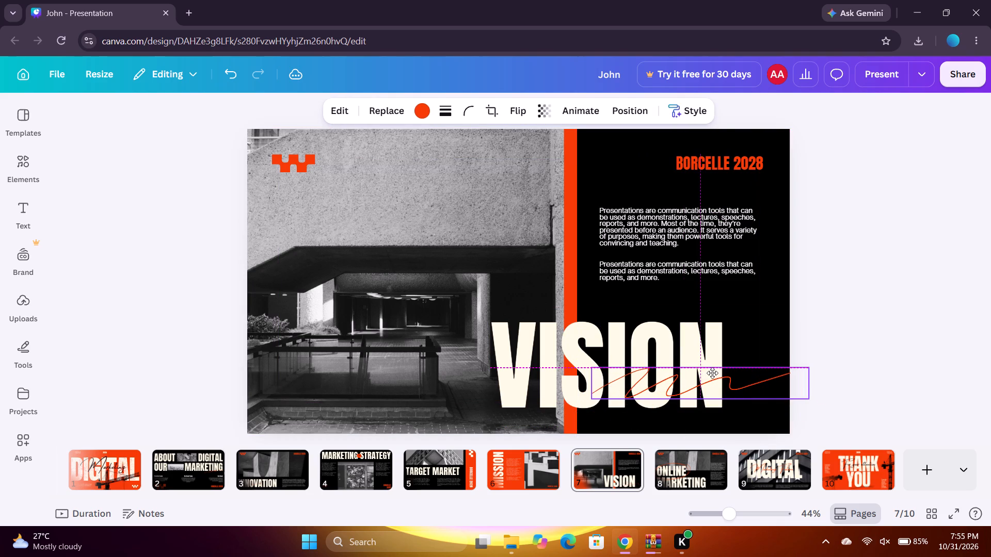
{"action": "left_click_drag", "start_coordinate": [712, 373], "coordinate": [699, 374]}
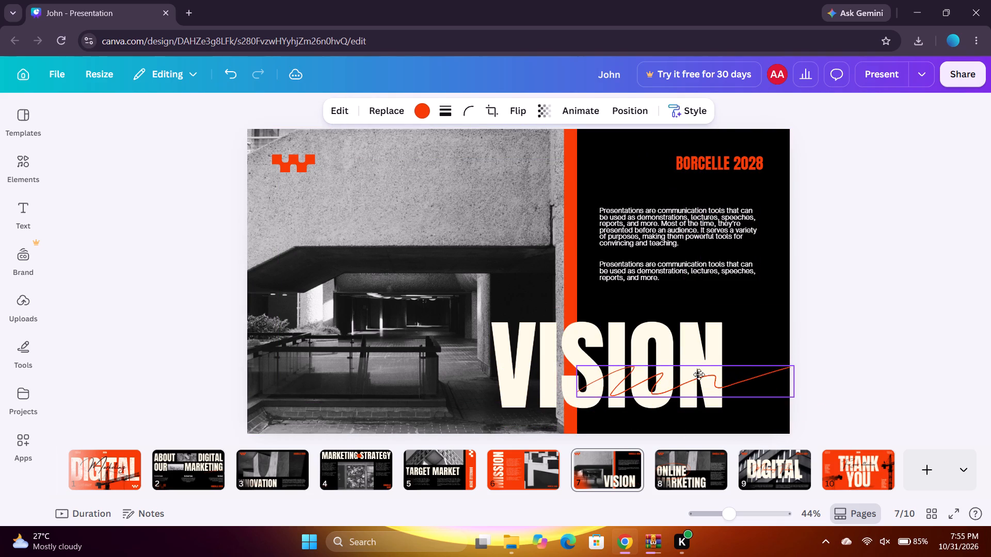
{"action": "left_click_drag", "start_coordinate": [699, 374], "coordinate": [699, 375]}
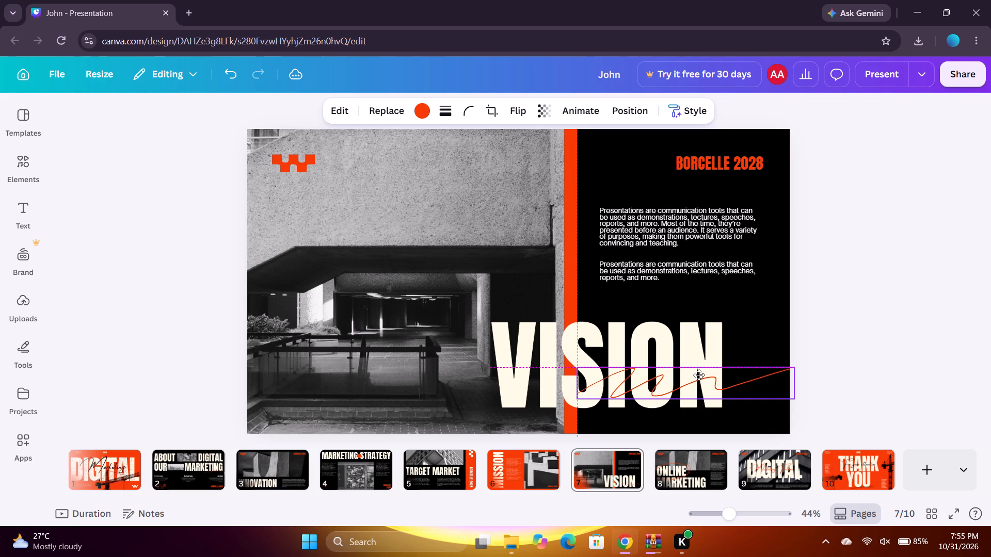
{"action": "left_click_drag", "start_coordinate": [699, 375], "coordinate": [769, 358]}
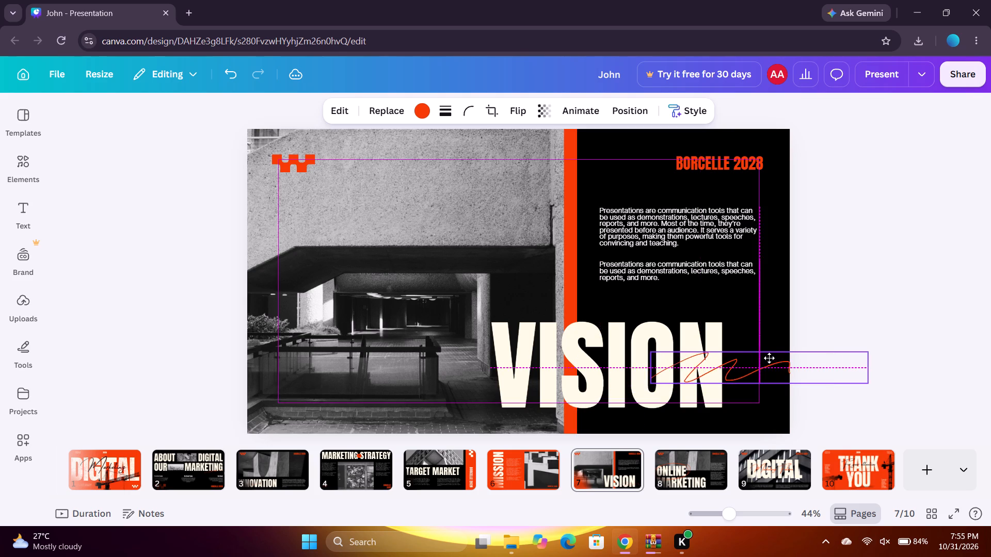
{"action": "left_click_drag", "start_coordinate": [769, 358], "coordinate": [816, 358]}
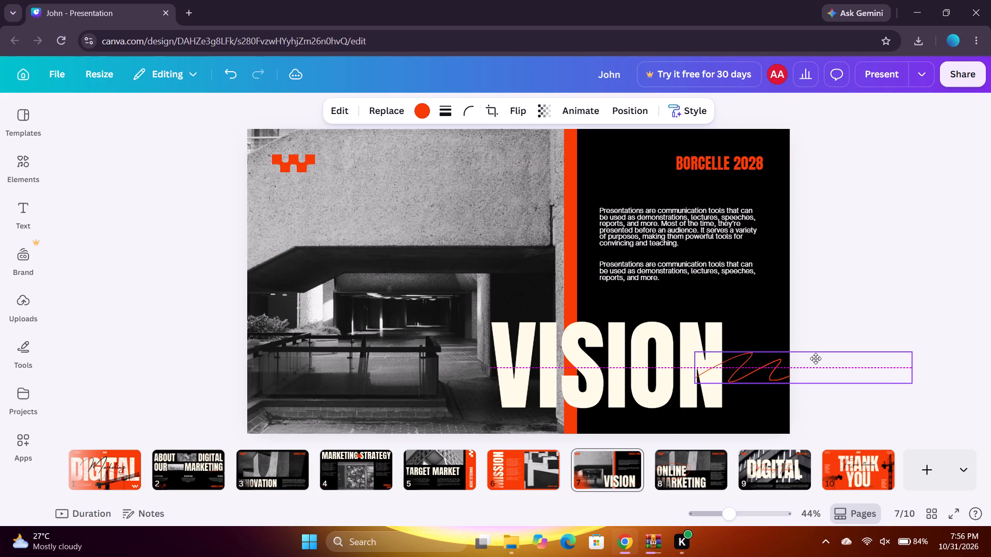
{"action": "left_click_drag", "start_coordinate": [816, 358], "coordinate": [795, 402]}
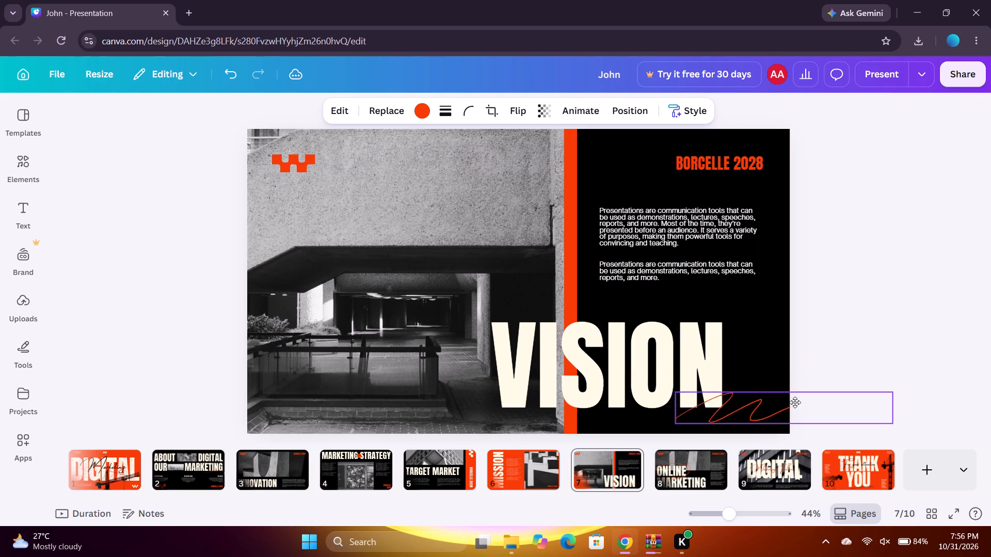
{"action": "left_click_drag", "start_coordinate": [795, 402], "coordinate": [782, 378]}
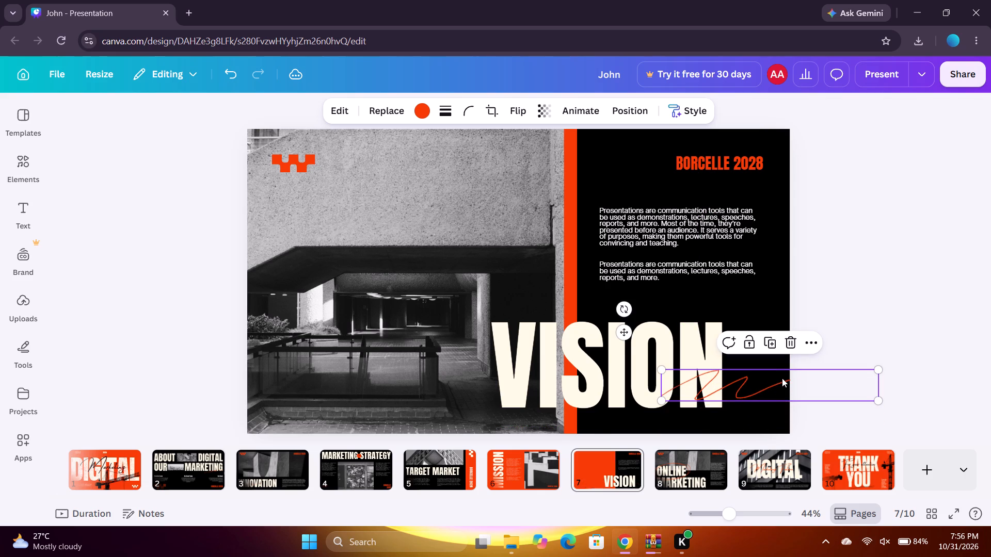
Move the "VISION" heading slightly left over the photo, so the orange stripe passes behind its "S".
{"action": "left_click_drag", "start_coordinate": [610, 348], "coordinate": [604, 348]}
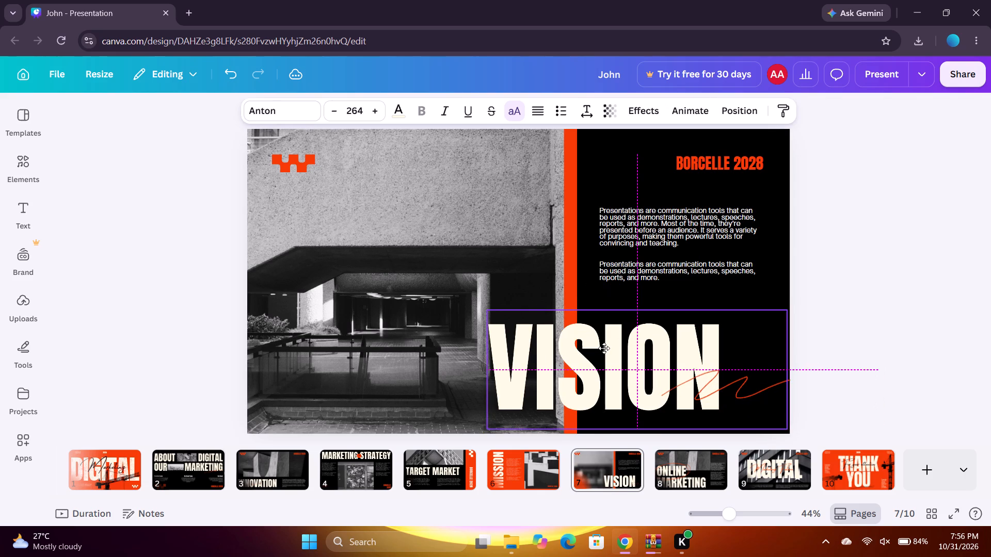
{"action": "left_click_drag", "start_coordinate": [604, 348], "coordinate": [610, 346]}
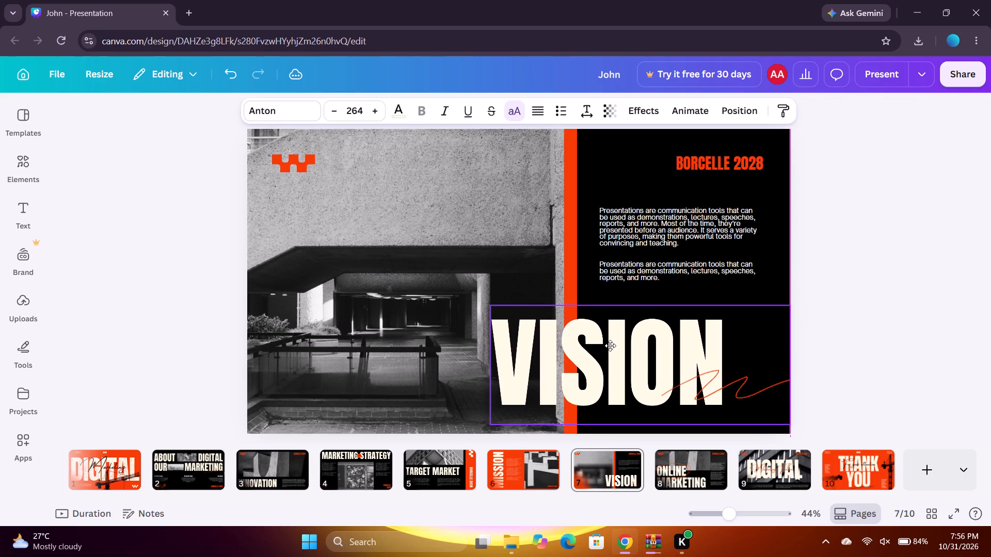
{"action": "left_click_drag", "start_coordinate": [610, 346], "coordinate": [606, 345]}
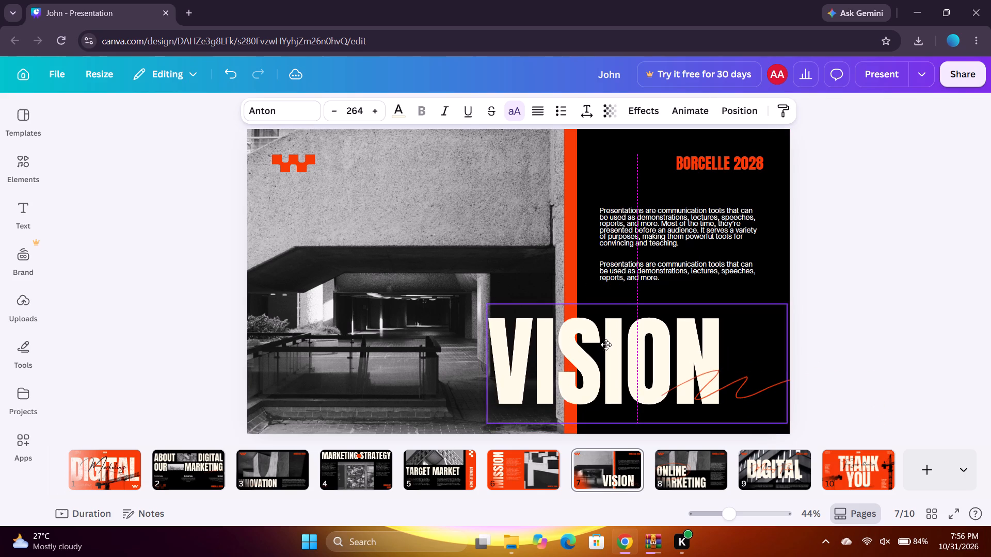
{"action": "left_click_drag", "start_coordinate": [606, 345], "coordinate": [598, 345]}
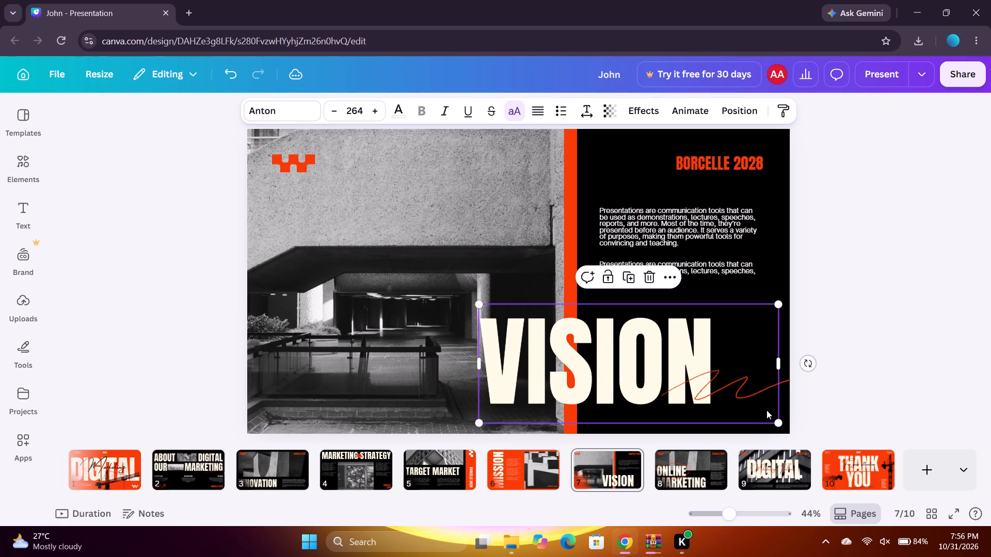
{"action": "left_click", "coordinate": [755, 396]}
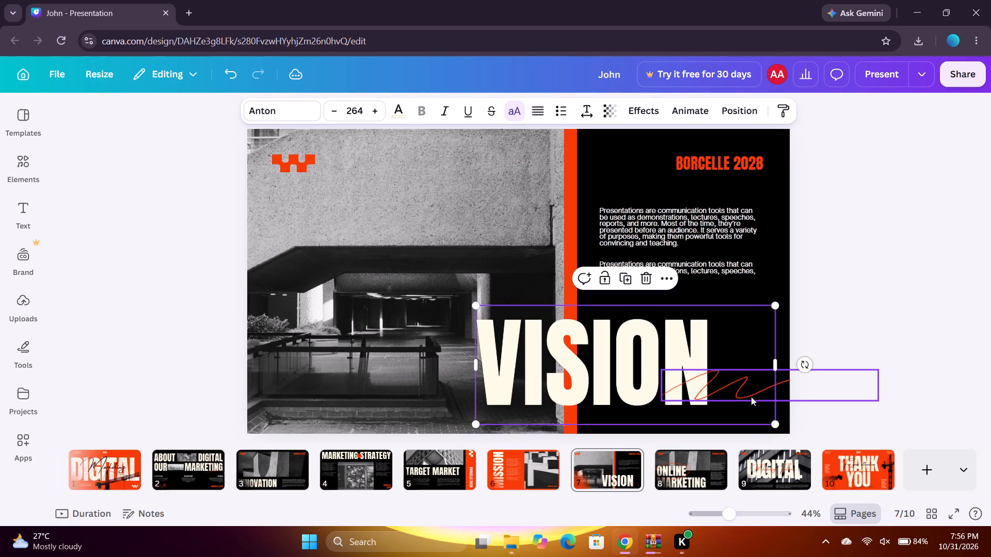
Move the orange squiggle left and slightly up so it crosses the "ON" of "VISION" and still runs past the slide's edge.
{"action": "left_click", "coordinate": [787, 387]}
{"action": "left_click_drag", "start_coordinate": [787, 387], "coordinate": [770, 387]}
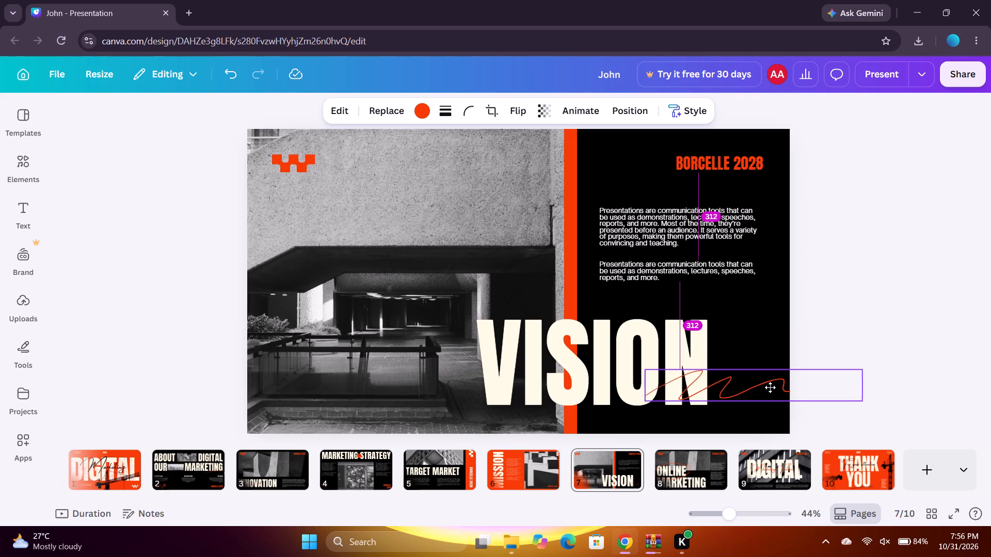
{"action": "left_click_drag", "start_coordinate": [770, 387], "coordinate": [739, 382]}
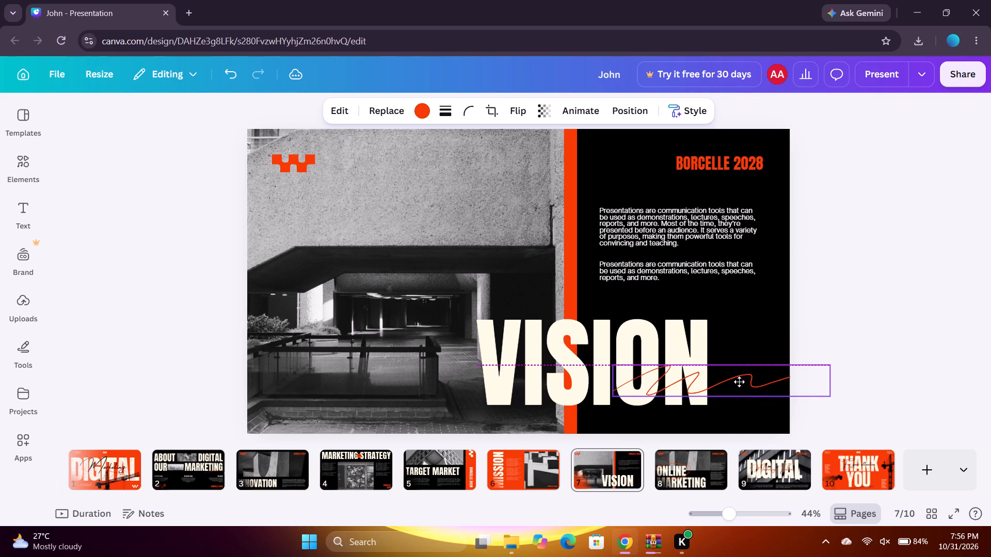
{"action": "left_click_drag", "start_coordinate": [739, 382], "coordinate": [742, 378]}
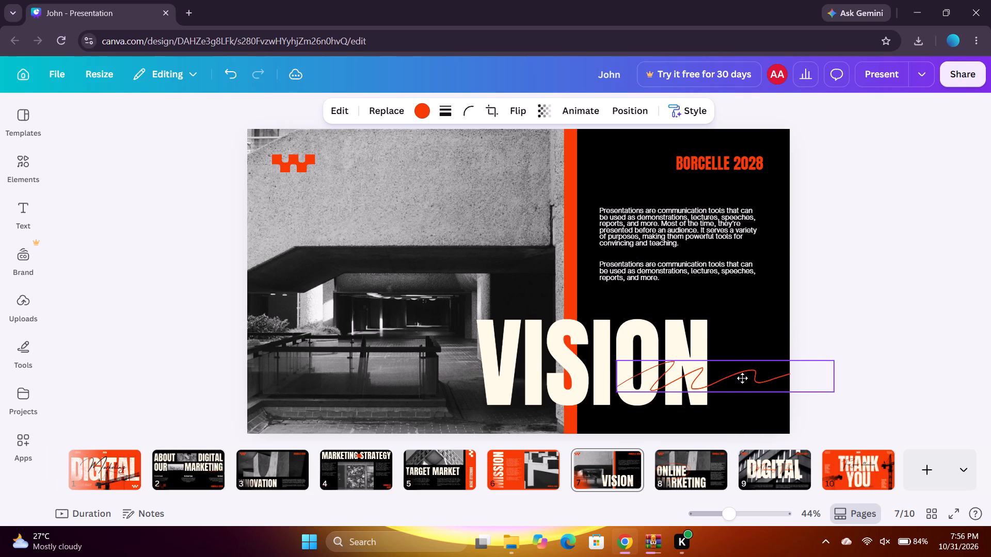
{"action": "left_click_drag", "start_coordinate": [742, 378], "coordinate": [743, 378]}
{"action": "left_click", "coordinate": [749, 405]}
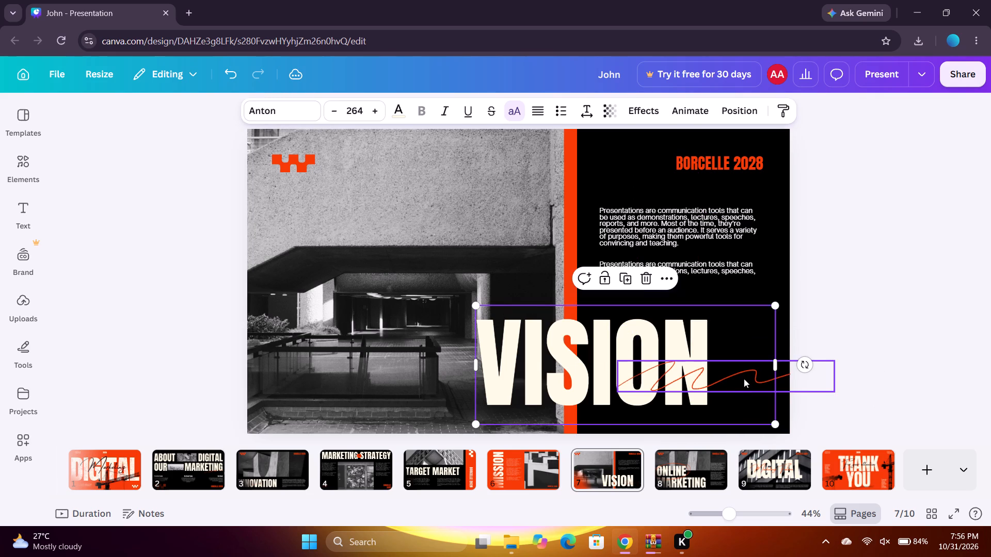
{"action": "left_click", "coordinate": [744, 376]}
{"action": "key", "text": "Left"}
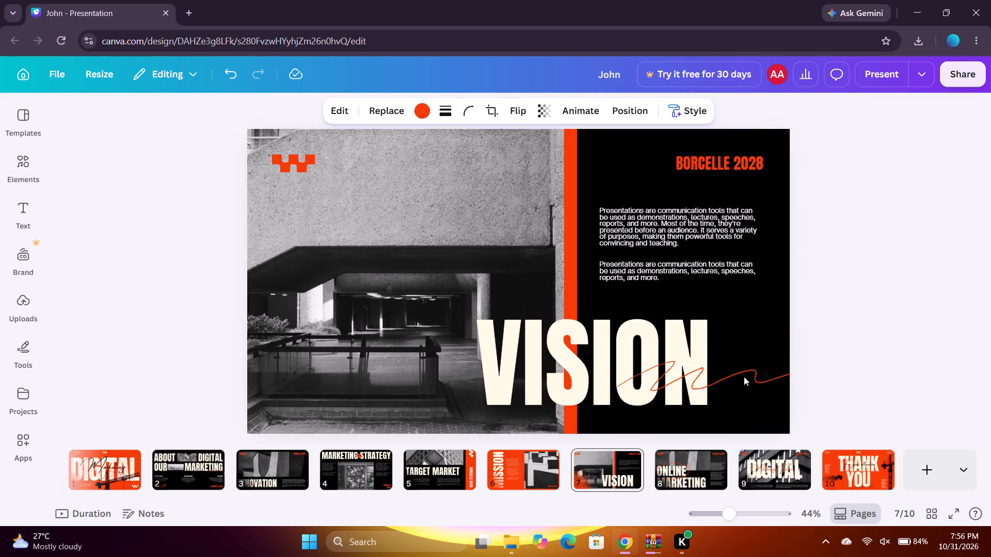
{"action": "key", "text": "Left"}
{"action": "key", "text": "Left"}
{"action": "key", "text": "Left"}
{"action": "key", "text": "Left"}
{"action": "key", "text": "Right"}
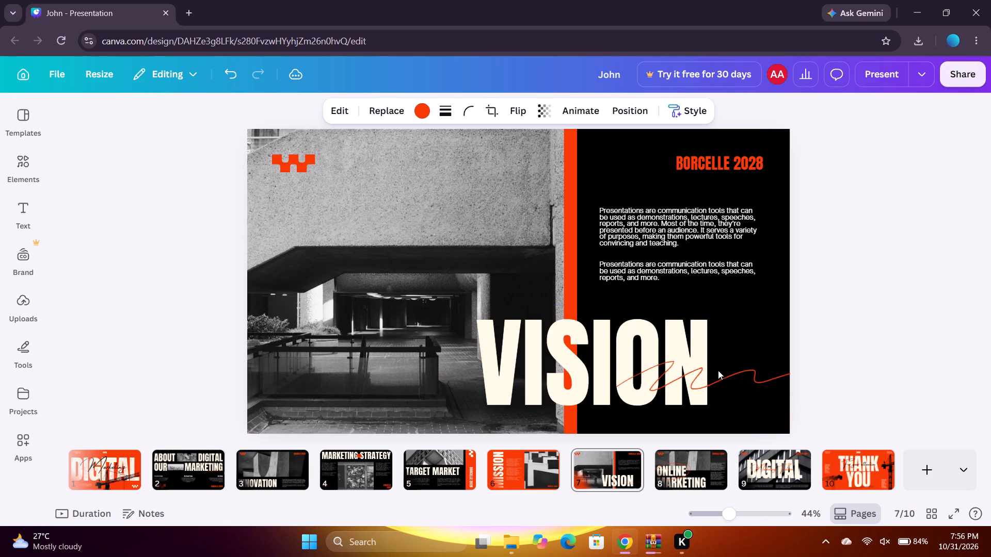
Enlarge the orange logo over the Vision photo to about 228 by 95 and move it closer to the slide's corner, level with "BORCELLE 2028".
{"action": "left_click", "coordinate": [416, 282]}
{"action": "left_click", "coordinate": [295, 156]}
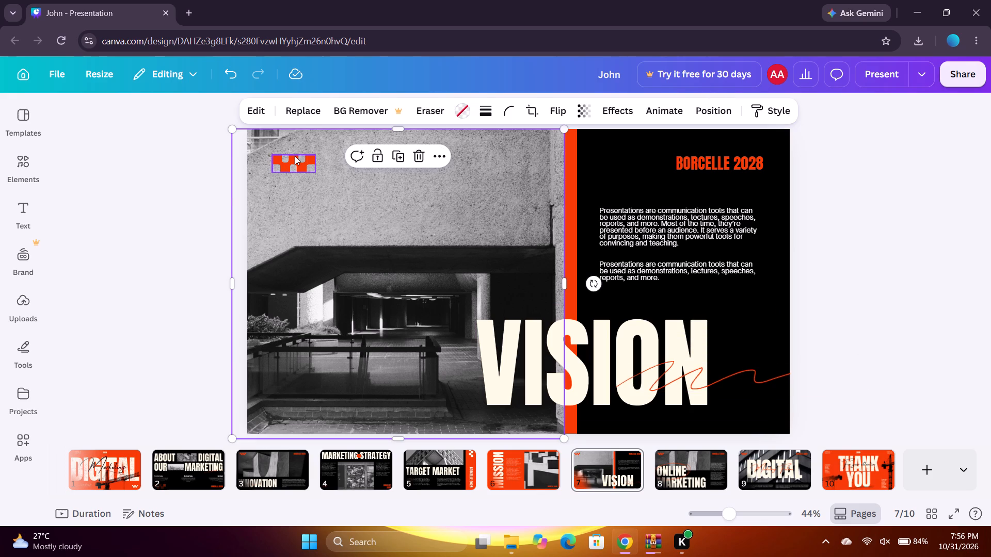
{"action": "left_click_drag", "start_coordinate": [314, 171], "coordinate": [337, 175]}
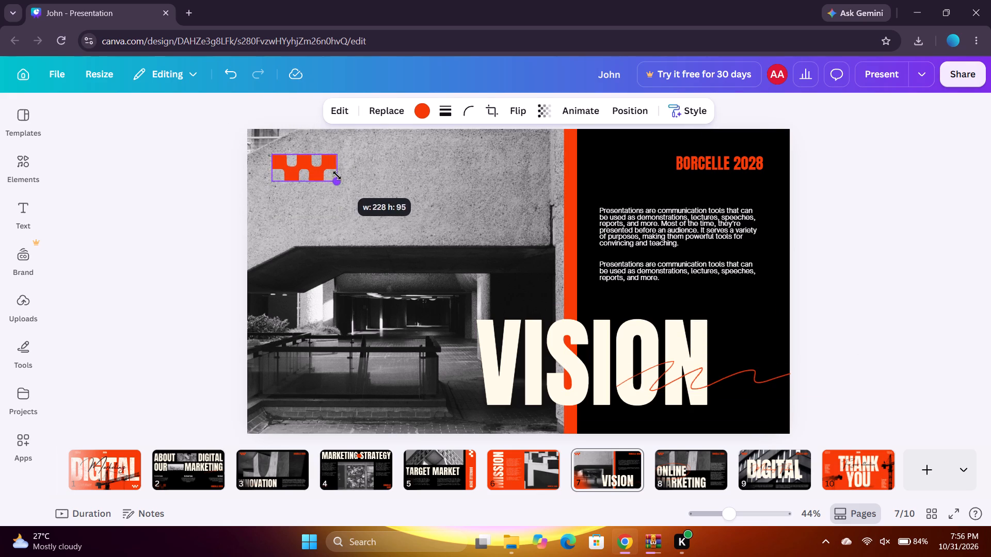
{"action": "left_click_drag", "start_coordinate": [337, 175], "coordinate": [337, 176]}
{"action": "left_click_drag", "start_coordinate": [311, 166], "coordinate": [307, 162]}
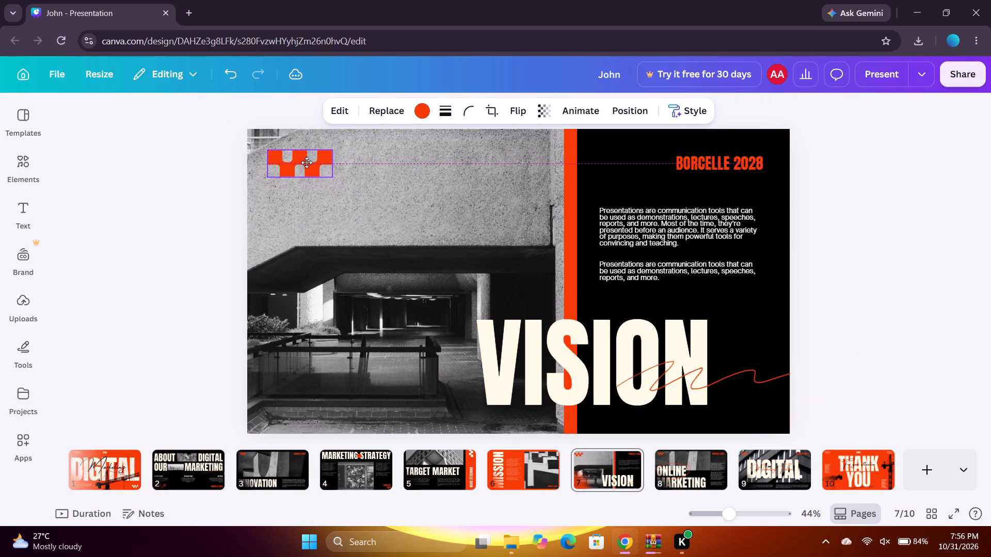
{"action": "left_click_drag", "start_coordinate": [307, 162], "coordinate": [301, 163]}
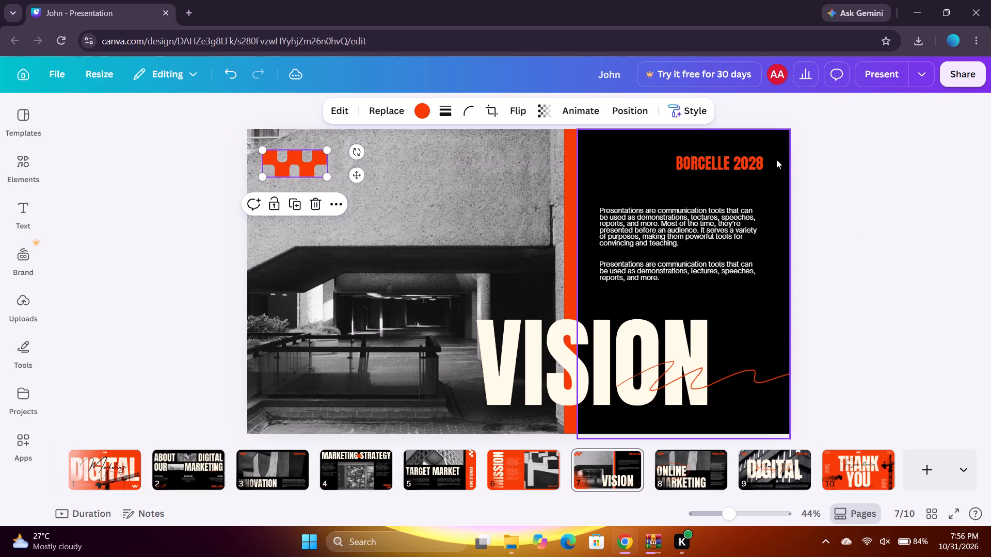
Slightly enlarge the "BORCELLE 2028" label on the Vision slide, keeping its outer edge in place.
{"action": "left_click", "coordinate": [746, 161]}
{"action": "left_click_drag", "start_coordinate": [634, 154], "coordinate": [620, 150]}
Enlarge the first Vision paragraph to font size 19.8 and move it up closer to the "BORCELLE 2028" label.
{"action": "left_click", "coordinate": [633, 231]}
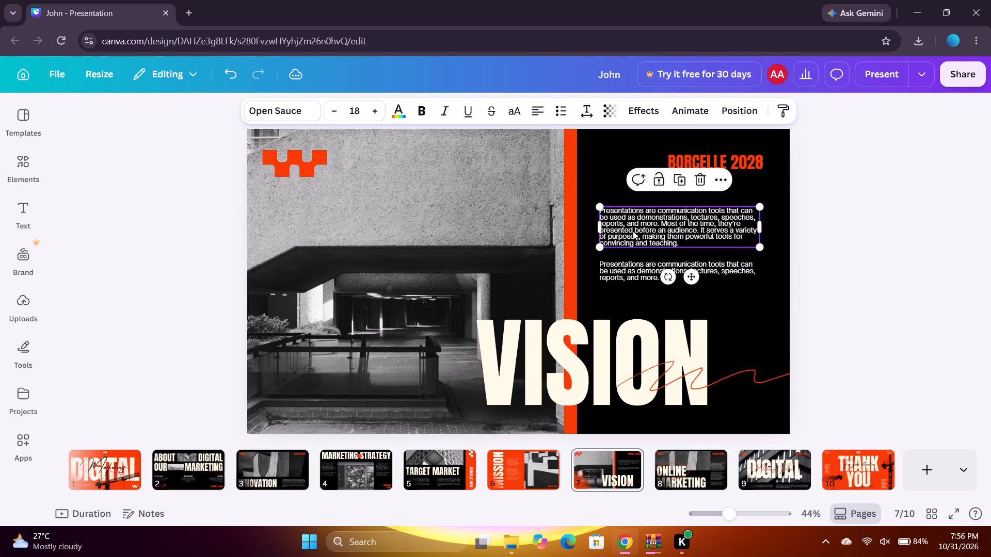
{"action": "left_click_drag", "start_coordinate": [759, 247], "coordinate": [766, 253]}
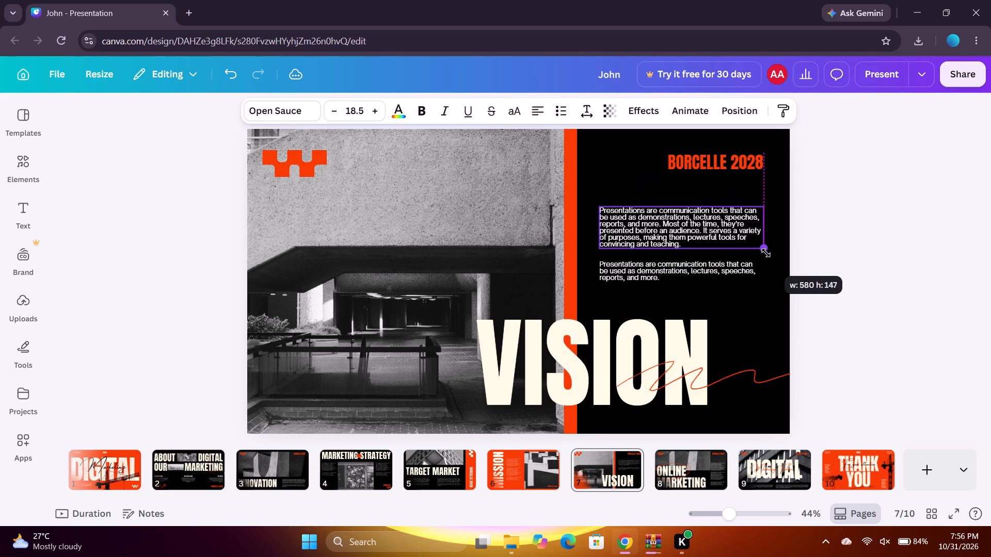
{"action": "left_click_drag", "start_coordinate": [766, 253], "coordinate": [770, 257]}
{"action": "left_click_drag", "start_coordinate": [700, 227], "coordinate": [700, 218]}
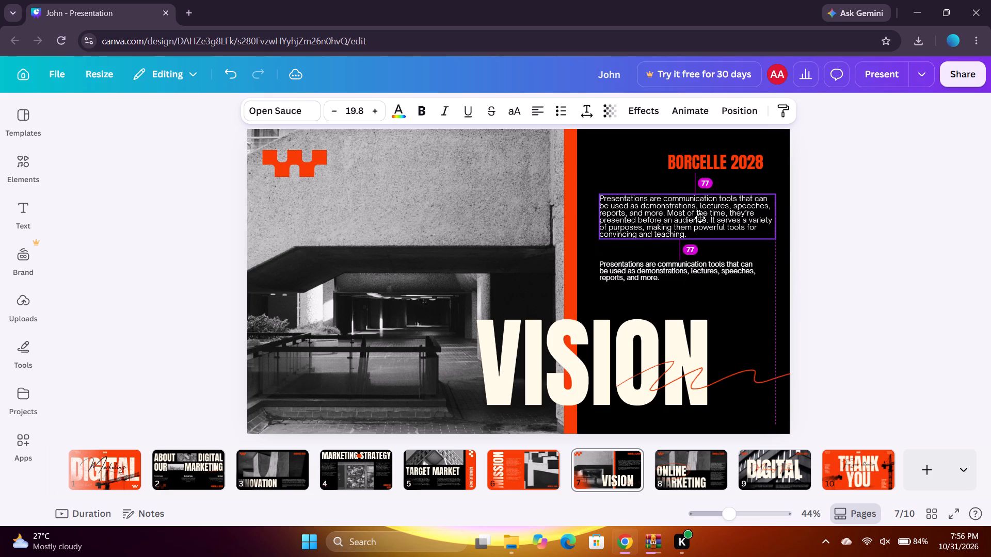
{"action": "left_click_drag", "start_coordinate": [700, 218], "coordinate": [700, 218]}
Enlarge the second Vision paragraph to font size 19.8 and move it up just below the first, aligned with its edges.
{"action": "left_click", "coordinate": [656, 284]}
{"action": "left_click", "coordinate": [651, 275]}
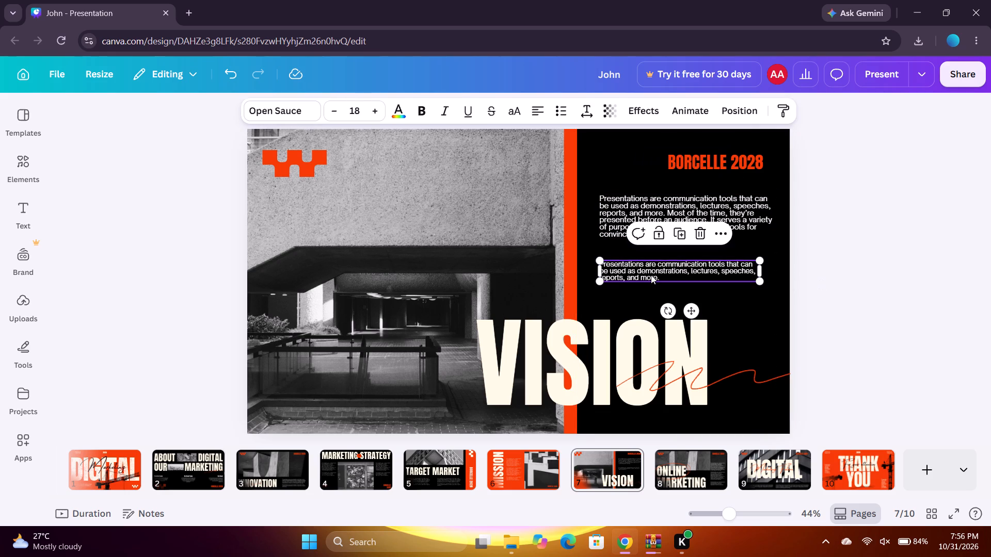
{"action": "left_click_drag", "start_coordinate": [760, 282], "coordinate": [773, 290]}
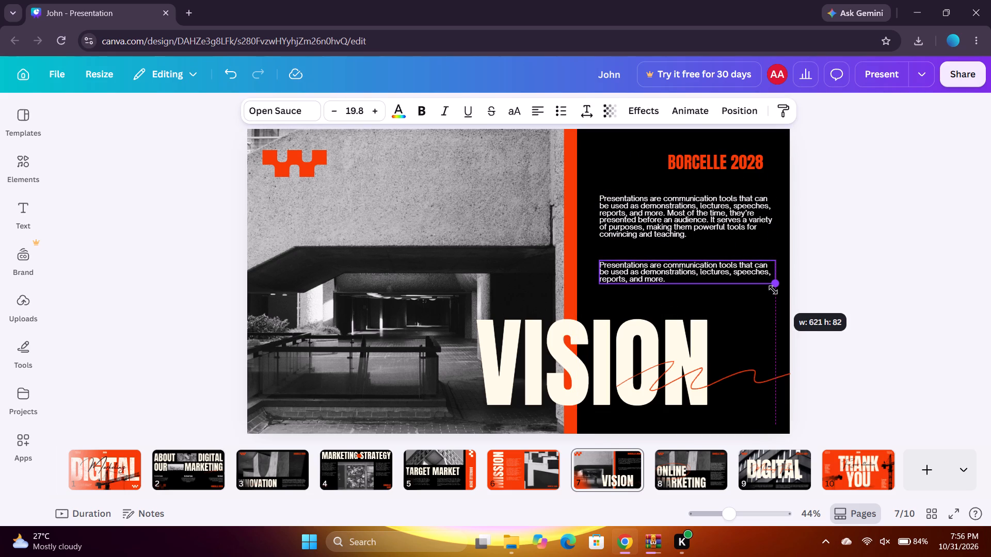
{"action": "left_click_drag", "start_coordinate": [773, 290], "coordinate": [774, 299]}
{"action": "left_click_drag", "start_coordinate": [729, 275], "coordinate": [729, 261]}
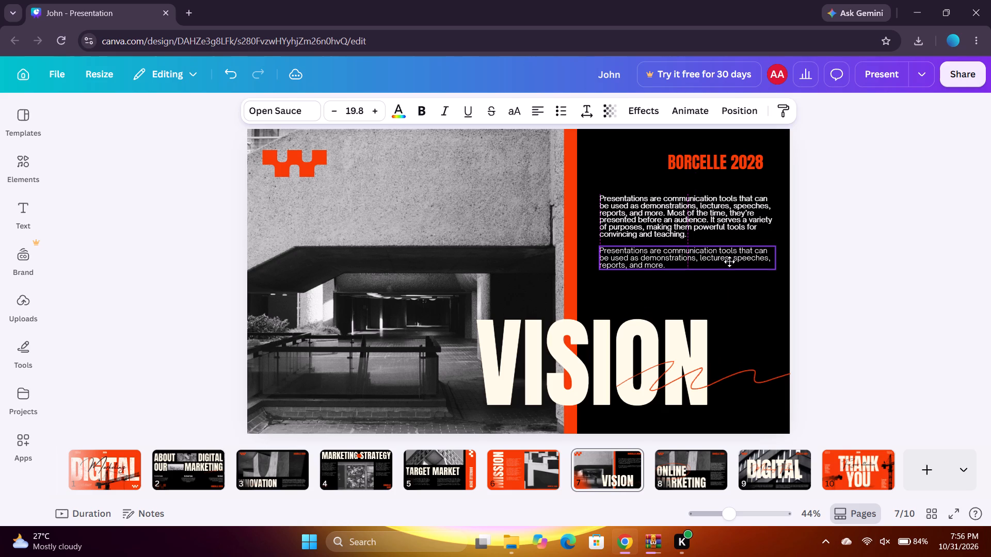
{"action": "left_click_drag", "start_coordinate": [729, 261], "coordinate": [729, 264]}
{"action": "left_click", "coordinate": [454, 215]}
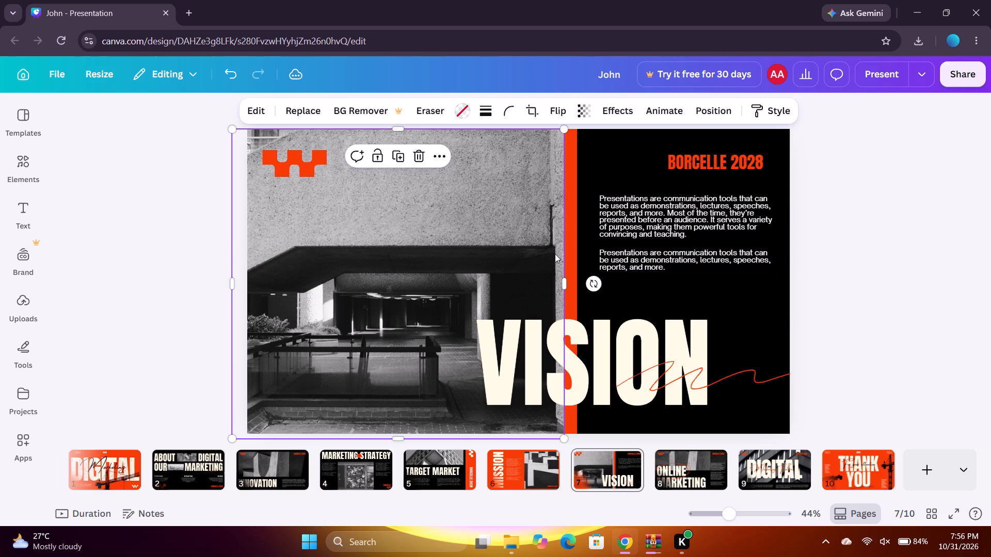
{"action": "left_click", "coordinate": [733, 286]}
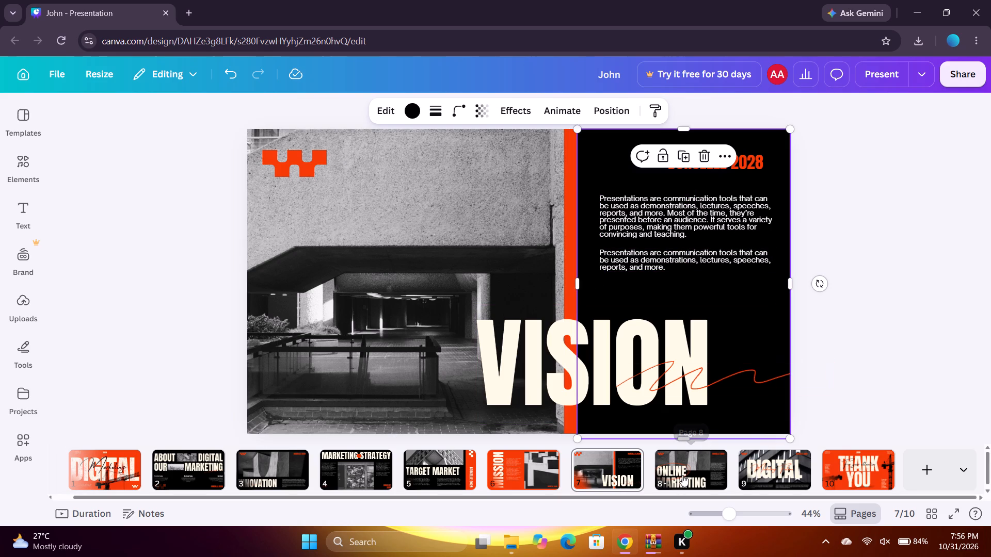
On the Online Marketing slide, clear the text of the first paragraph beneath "BORCELLE 2028".
{"action": "left_click", "coordinate": [694, 478]}
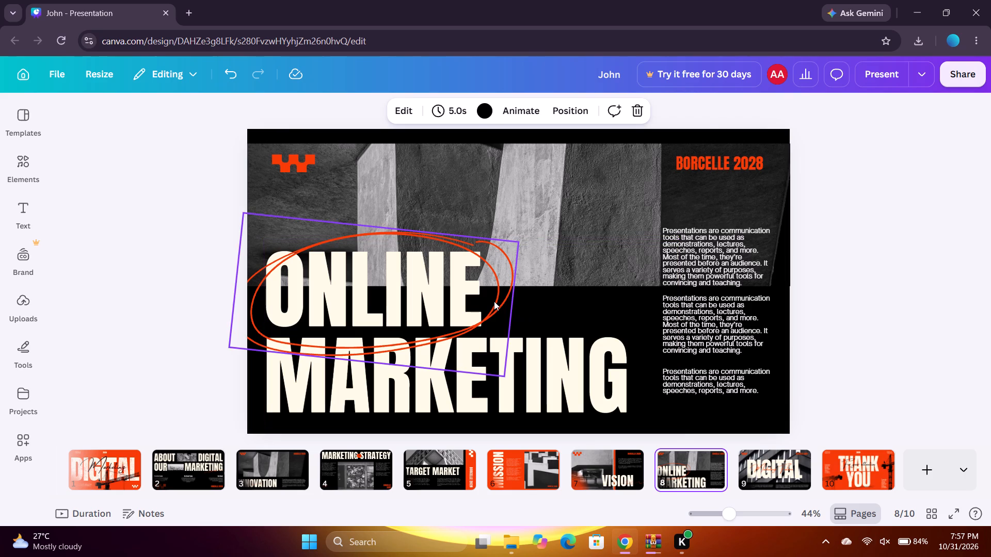
{"action": "left_click", "coordinate": [494, 301]}
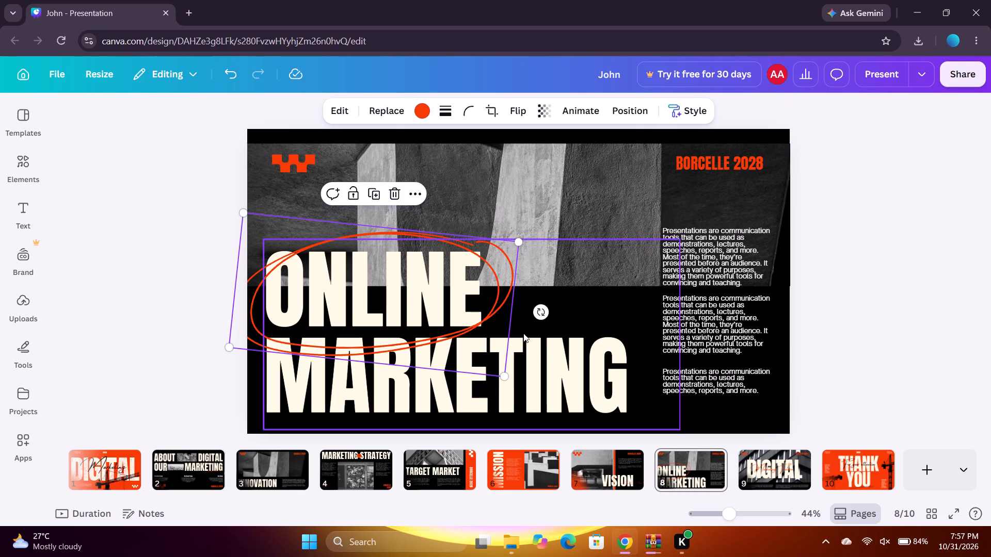
{"action": "left_click", "coordinate": [601, 317]}
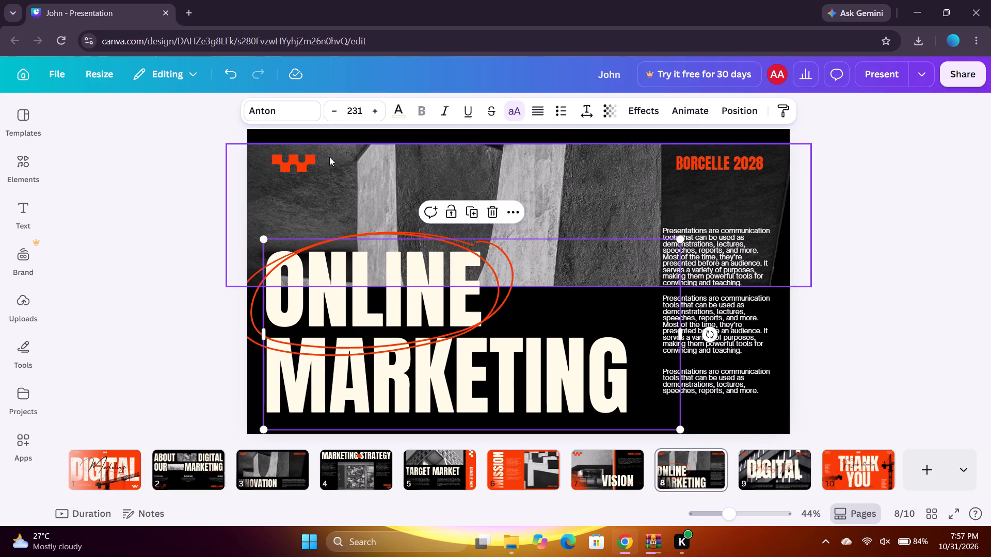
{"action": "left_click", "coordinate": [306, 162]}
{"action": "key", "text": "space"}
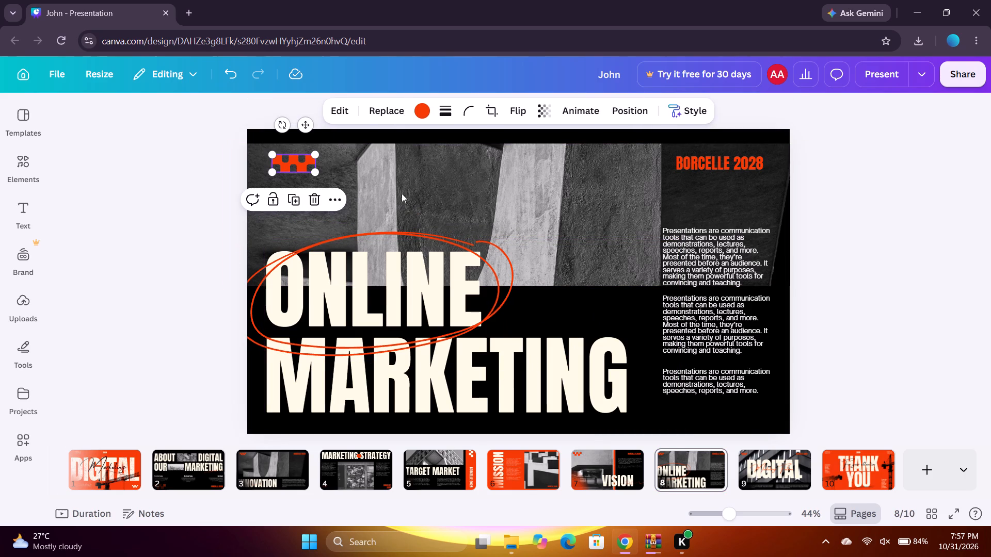
{"action": "left_click", "coordinate": [723, 248]}
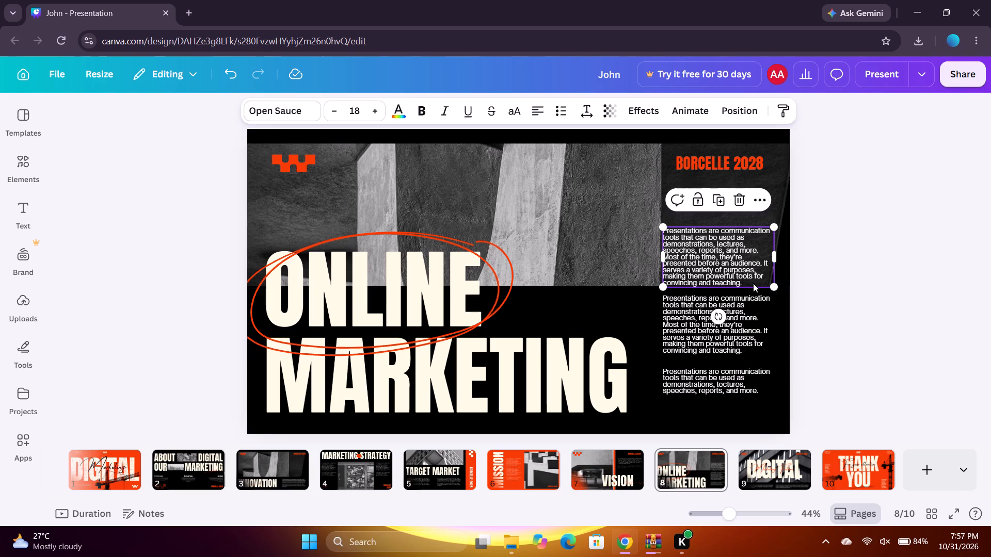
{"action": "left_click", "coordinate": [753, 283]}
{"action": "key", "text": "BackSpace"}
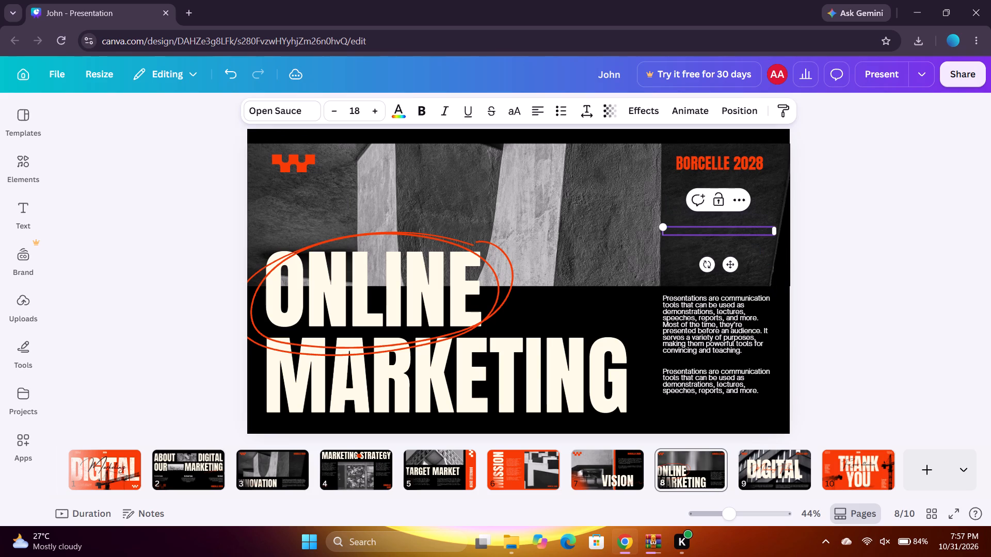
Start the emptied paragraph with "Presentations are communication tools that can be used as".
{"action": "key", "text": "shift+p"}
{"action": "type", "text": "resentat"}
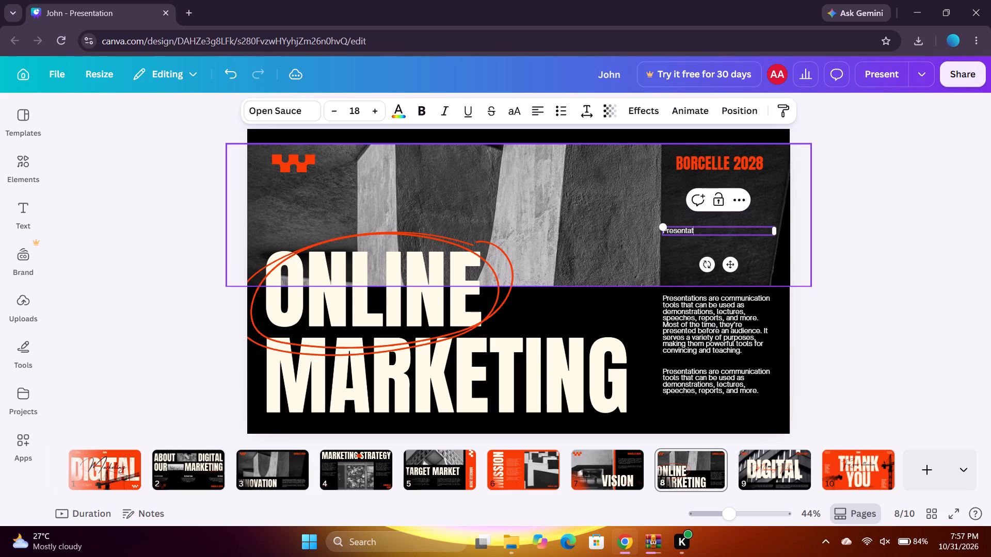
{"action": "key", "text": "BackSpace"}
{"action": "type", "text": "tion"}
{"action": "type", "text": "s are"}
{"action": "key", "text": "space"}
{"action": "type", "text": "communicaton"}
{"action": "key", "text": "BackSpace"}
{"action": "key", "text": "BackSpace"}
{"action": "type", "text": "ion tools a"}
{"action": "key", "text": "BackSpace"}
{"action": "type", "text": "that"}
{"action": "key", "text": "space"}
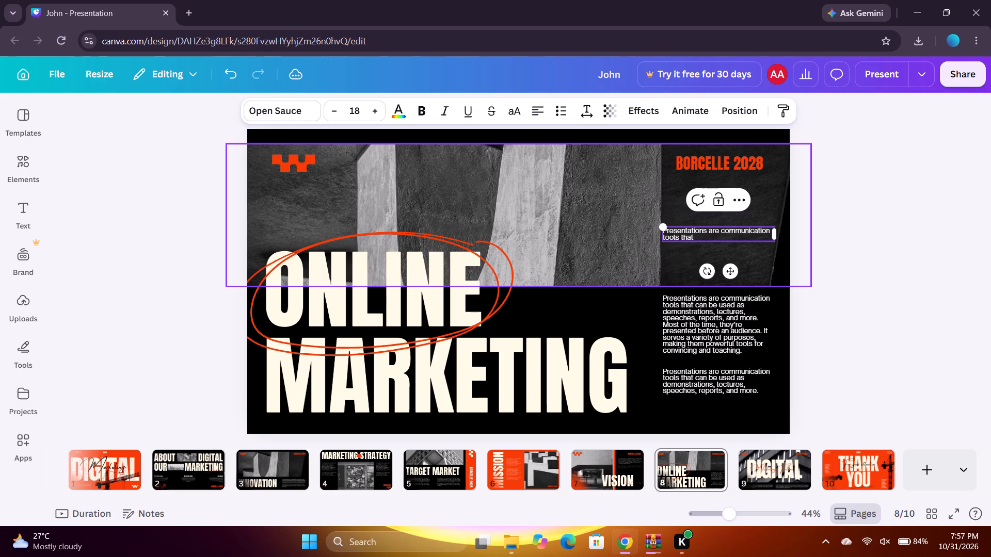
{"action": "type", "text": "can be used"}
{"action": "key", "text": "space"}
{"action": "type", "text": "as"}
{"action": "key", "text": "space"}
Complete the paragraph's first sentence with "demonstrations, lectures, speeched, reports, and more." and start a new line.
{"action": "type", "text": "demon"}
{"action": "type", "text": "strations, lectures"}
{"action": "key", "text": "space"}
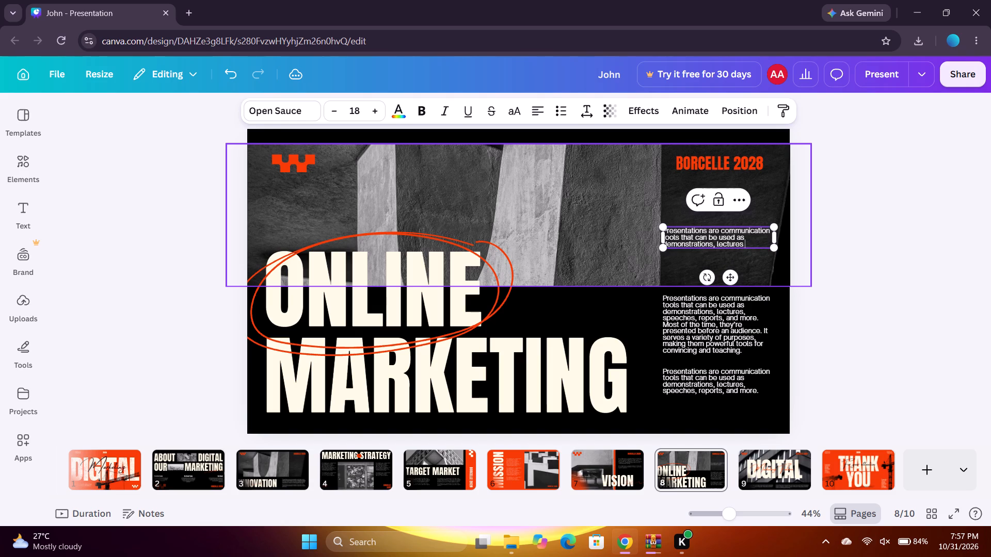
{"action": "key", "text": "BackSpace"}
{"action": "type", "text": ","}
{"action": "key", "text": "space"}
{"action": "type", "text": "speeched"}
{"action": "key", "text": "space"}
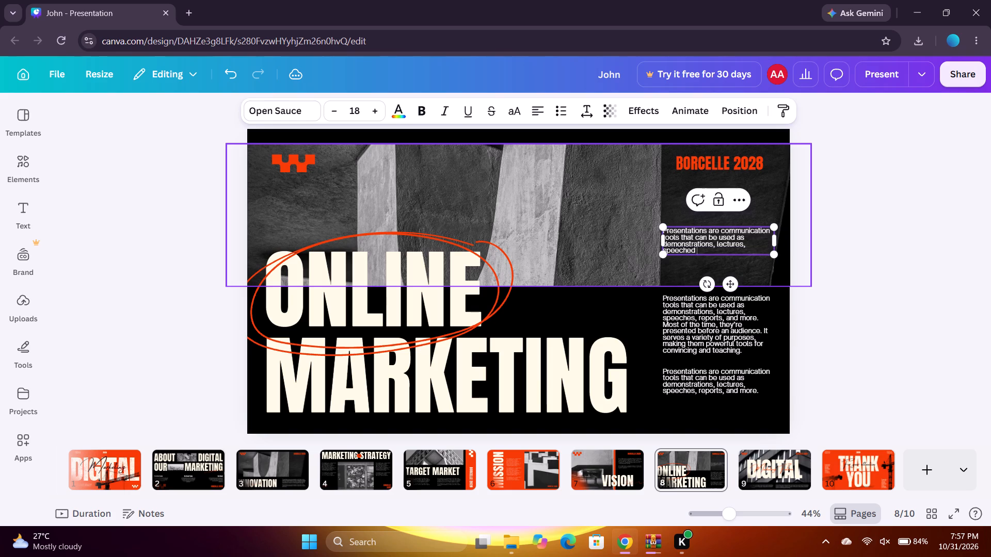
{"action": "key", "text": "BackSpace"}
{"action": "type", "text": ", re"}
{"action": "type", "text": "port"}
{"action": "type", "text": "s, and more."}
{"action": "key", "text": "Return"}
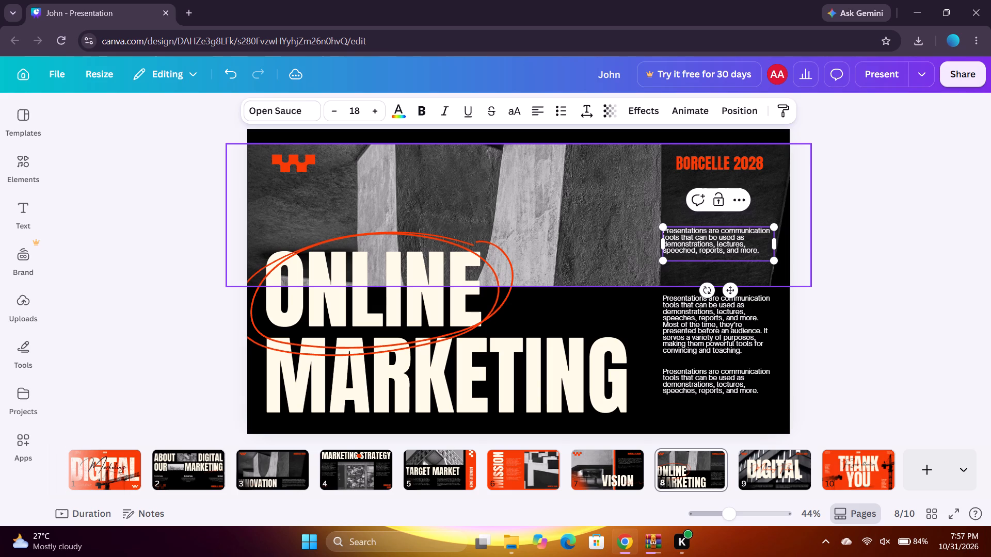
Begin the second sentence of the first Online Marketing paragraph with "Most to the time".
{"action": "type", "text": "Most to the time"}
{"action": "key", "text": "space"}
{"action": "key", "text": "BackSpace"}
{"action": "type", "text": ", ti"}
{"action": "key", "text": "BackSpace"}
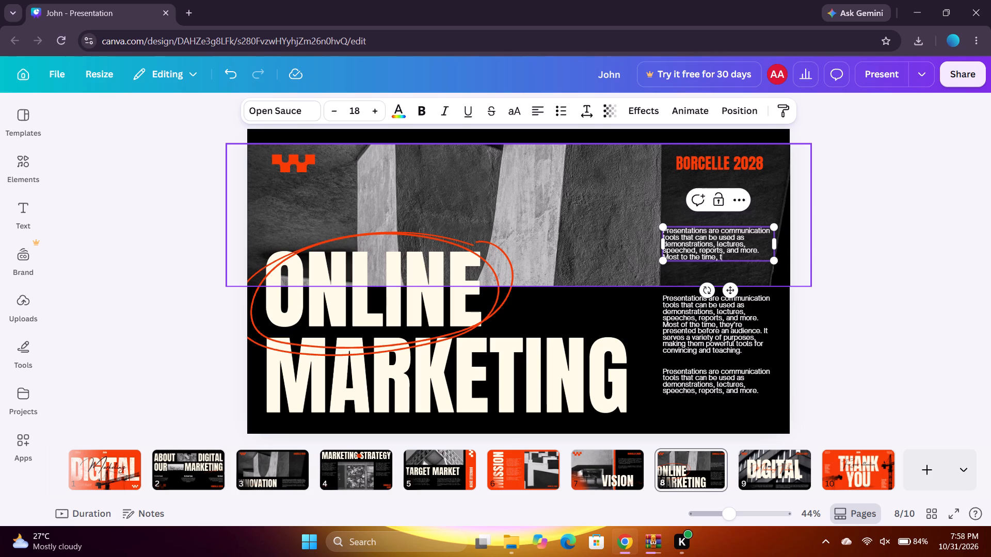
{"action": "key", "text": "BackSpace"}
{"action": "key", "text": "BackSpace"}
{"action": "key", "text": "BackSpace"}
{"action": "key", "text": "BackSpace"}
{"action": "key", "text": "BackSpace"}
{"action": "key", "text": "BackSpace"}
{"action": "key", "text": "BackSpace"}
{"action": "key", "text": "BackSpace"}
{"action": "key", "text": "space"}
{"action": "type", "text": "time"}
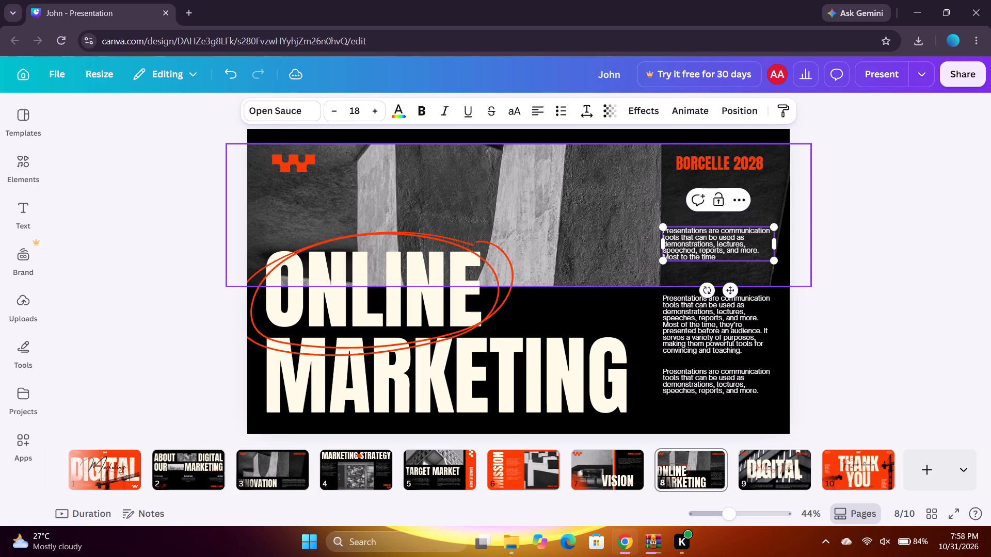
Continue the second sentence with a comma and "they're".
{"action": "type", "text": ",,,"}
{"action": "key", "text": "BackSpace"}
{"action": "key", "text": "BackSpace"}
{"action": "key", "text": "comma"}
{"action": "key", "text": "BackSpace"}
{"action": "key", "text": "space"}
{"action": "type", "text": "The"}
{"action": "key", "text": "BackSpace"}
{"action": "key", "text": "BackSpace"}
{"action": "key", "text": "BackSpace"}
{"action": "type", "text": "they"}
{"action": "type", "text": "'re"}
Extend the sentence with "presented before an audience".
{"action": "key", "text": "space"}
{"action": "type", "text": "pres"}
{"action": "key", "text": "backslash"}
{"action": "key", "text": "BackSpace"}
{"action": "key", "text": "BackSpace"}
{"action": "key", "text": "BackSpace"}
{"action": "key", "text": "BackSpace"}
{"action": "key", "text": "BackSpace"}
{"action": "key", "text": "BackSpace"}
{"action": "key", "text": "space"}
{"action": "type", "text": "presented before"}
{"action": "key", "text": "space"}
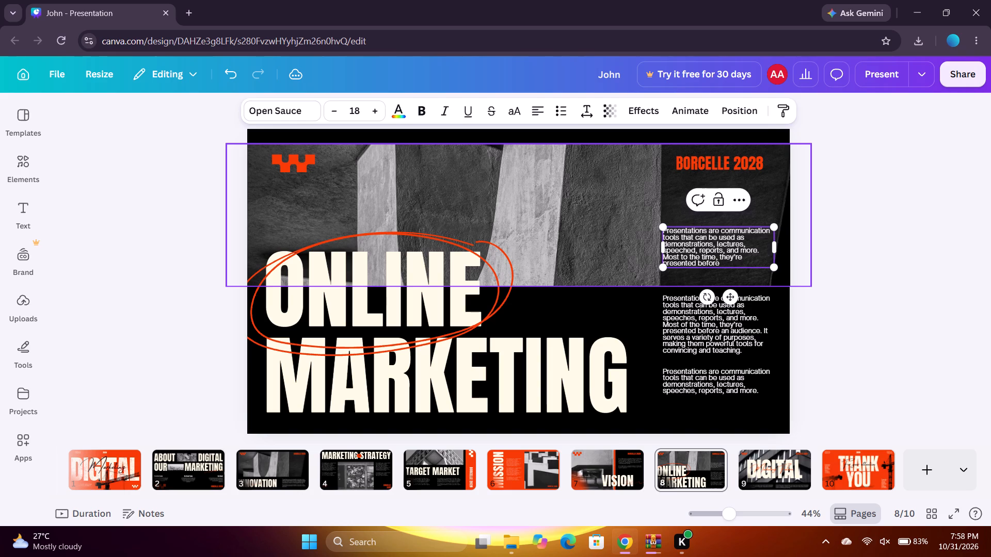
{"action": "type", "text": "an audience"}
{"action": "key", "text": "space"}
{"action": "key", "text": "BackSpace"}
End that sentence with a period and start the following one with "It serves a variety of purposes".
{"action": "type", "text": ". it"}
{"action": "key", "text": "space"}
{"action": "key", "text": "BackSpace"}
{"action": "key", "text": "BackSpace"}
{"action": "key", "text": "BackSpace"}
{"action": "type", "text": "It"}
{"action": "key", "text": "space"}
{"action": "type", "text": "serve"}
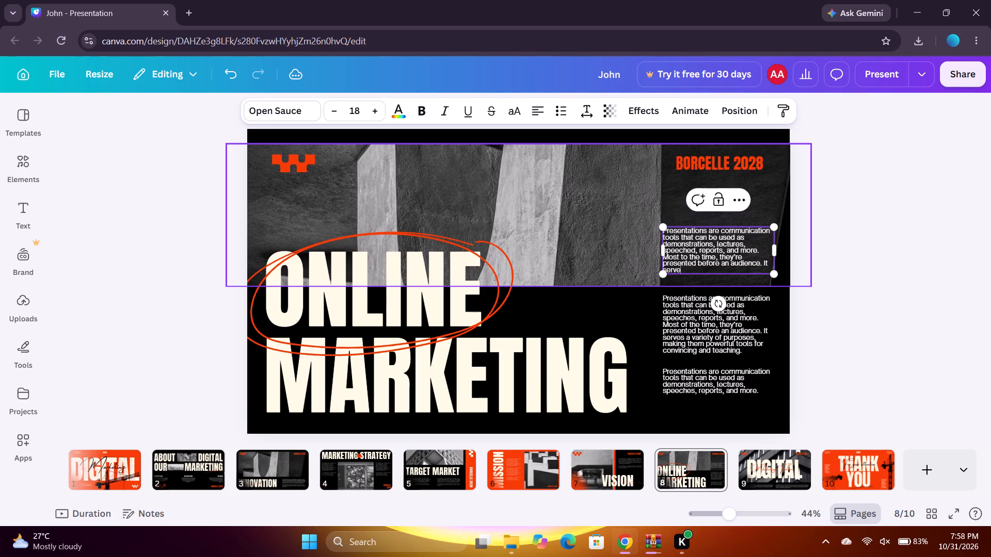
{"action": "type", "text": "s a variety of pup"}
{"action": "key", "text": "BackSpace"}
{"action": "key", "text": "r"}
{"action": "type", "text": "poseds"}
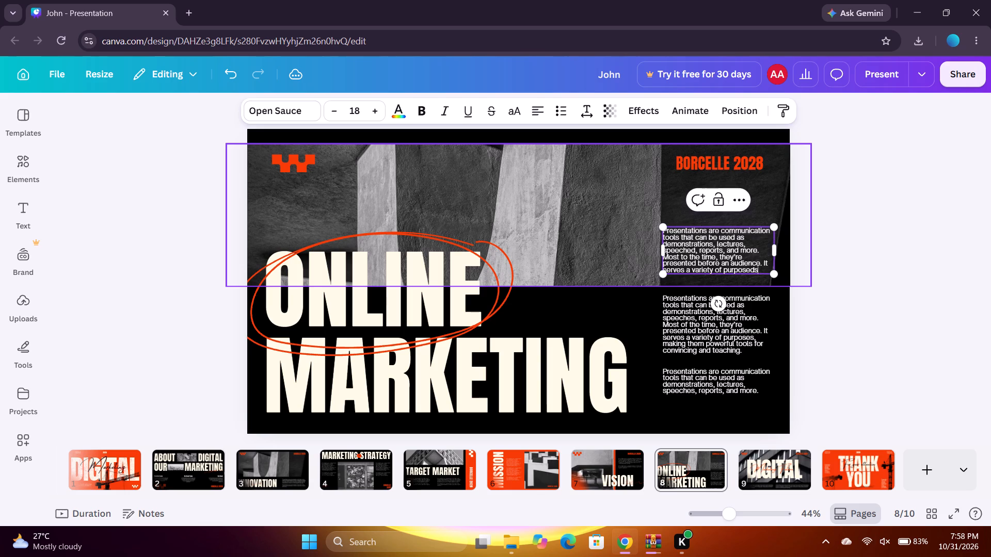
{"action": "key", "text": "BackSpace"}
{"action": "key", "text": "BackSpace"}
{"action": "key", "text": "s"}
{"action": "key", "text": "comma"}
{"action": "key", "text": "BackSpace"}
Complete the paragraph with ", making them powerful tools for convincing and teaching.".
{"action": "type", "text": ","}
{"action": "key", "text": "space"}
{"action": "type", "text": "making them powerful tools o"}
{"action": "key", "text": "BackSpace"}
{"action": "type", "text": "for"}
{"action": "key", "text": "space"}
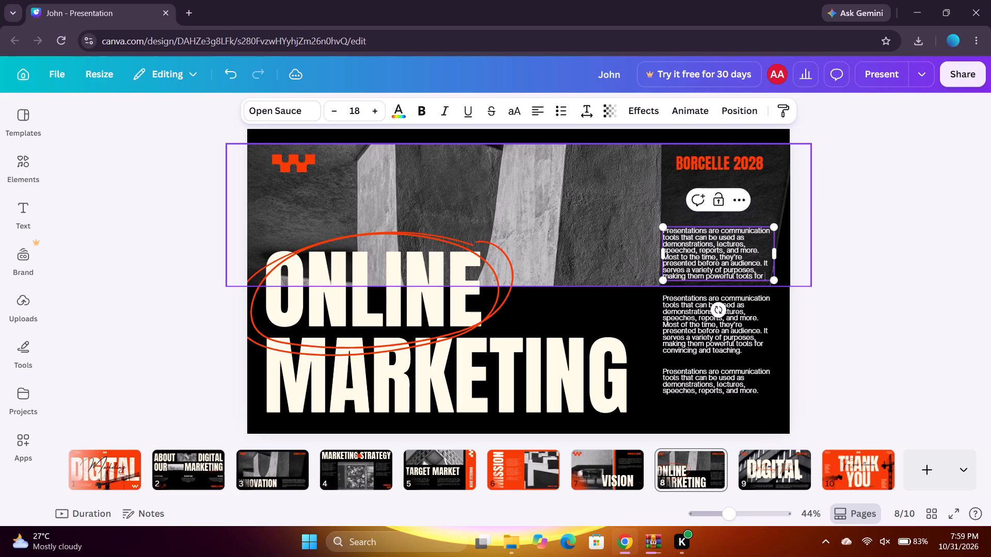
{"action": "type", "text": "convini"}
{"action": "key", "text": "BackSpace"}
{"action": "key", "text": "BackSpace"}
{"action": "key", "text": "BackSpace"}
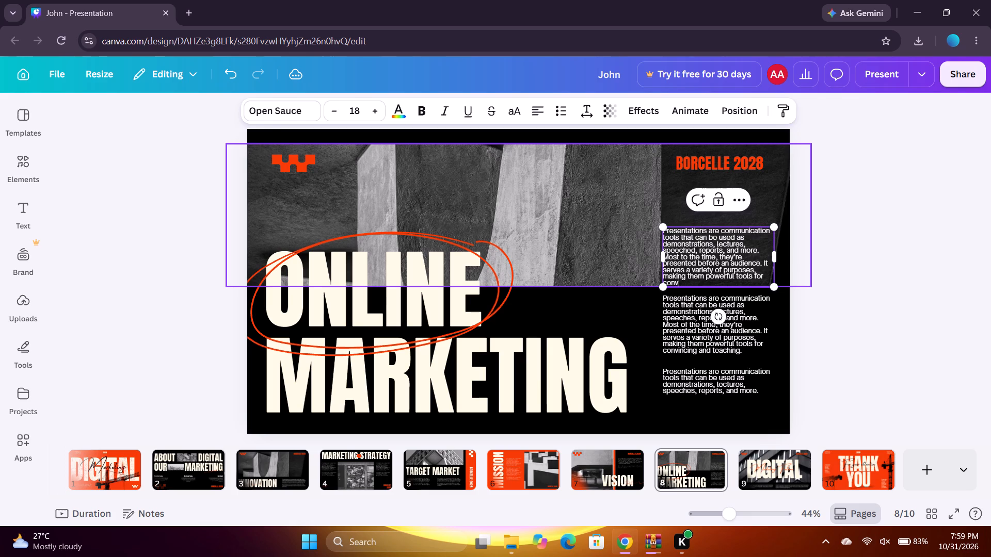
{"action": "type", "text": "incing and teaching"}
{"action": "key", "text": "space"}
{"action": "key", "text": "BackSpace"}
{"action": "key", "text": "period"}
Delete the original long paragraph directly below the retyped one on the Online Marketing slide.
{"action": "left_click", "coordinate": [743, 351]}
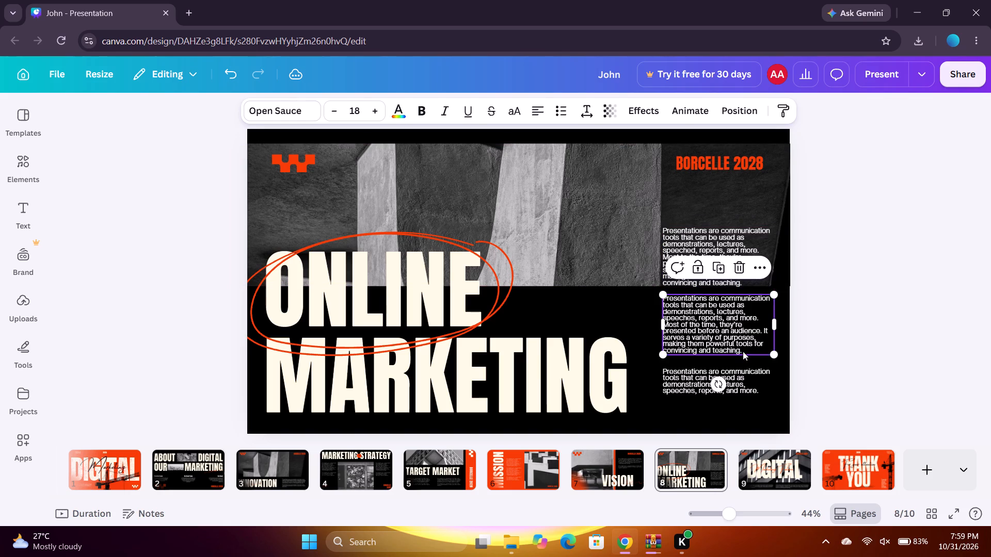
{"action": "key", "text": "Delete"}
Move the retyped paragraph down to just above the short paragraph, keeping their edges aligned.
{"action": "left_click_drag", "start_coordinate": [722, 240], "coordinate": [722, 290]}
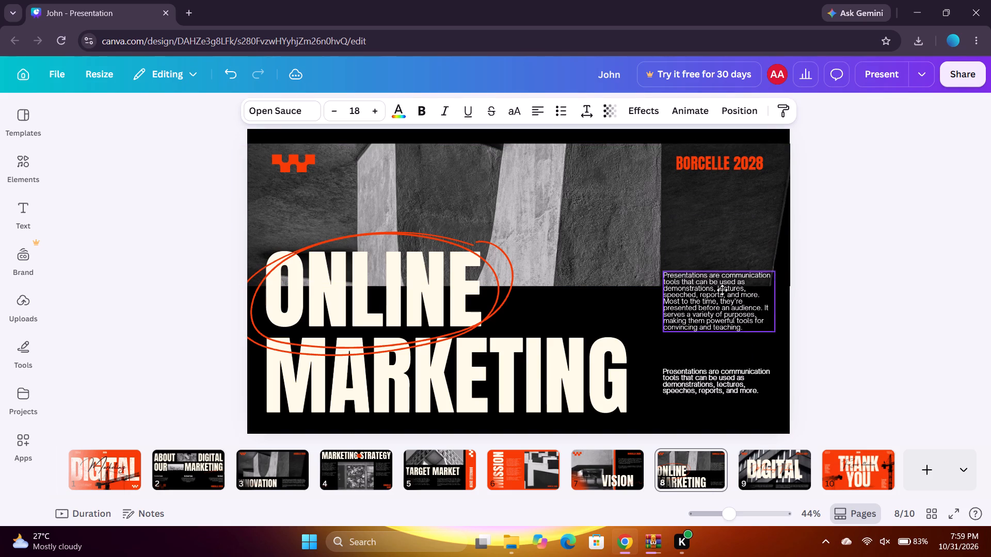
{"action": "left_click_drag", "start_coordinate": [722, 290], "coordinate": [722, 318]}
{"action": "left_click", "coordinate": [733, 401]}
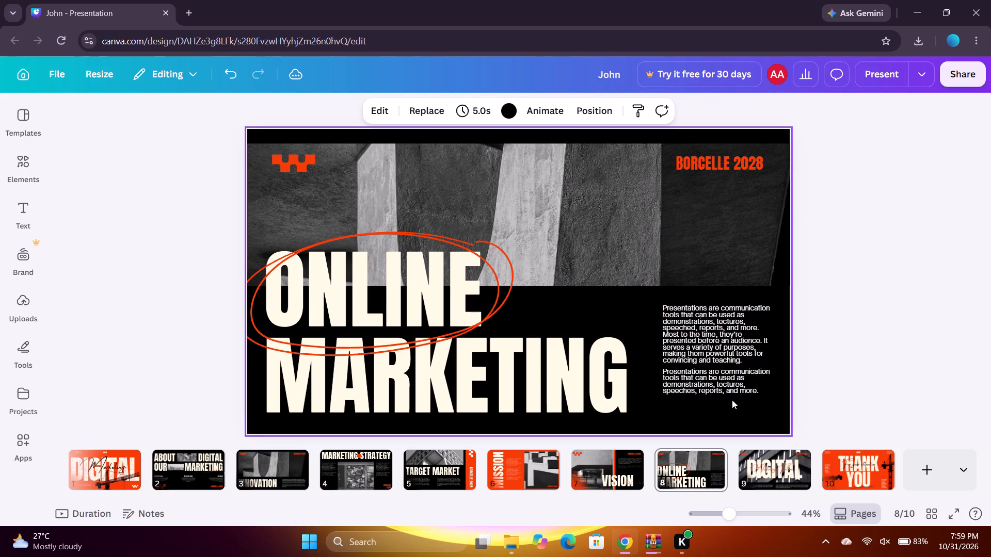
{"action": "left_click", "coordinate": [723, 387]}
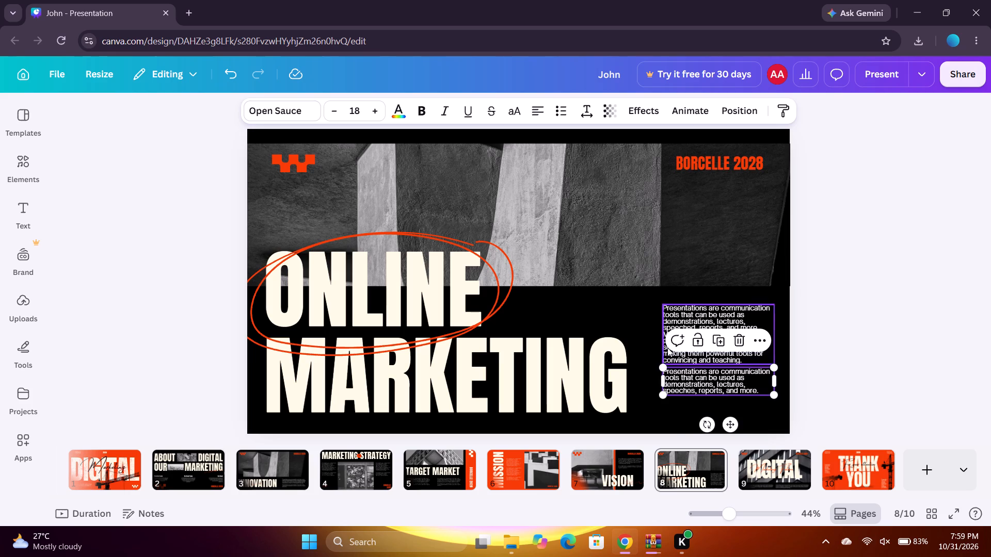
{"action": "left_click", "coordinate": [611, 280]}
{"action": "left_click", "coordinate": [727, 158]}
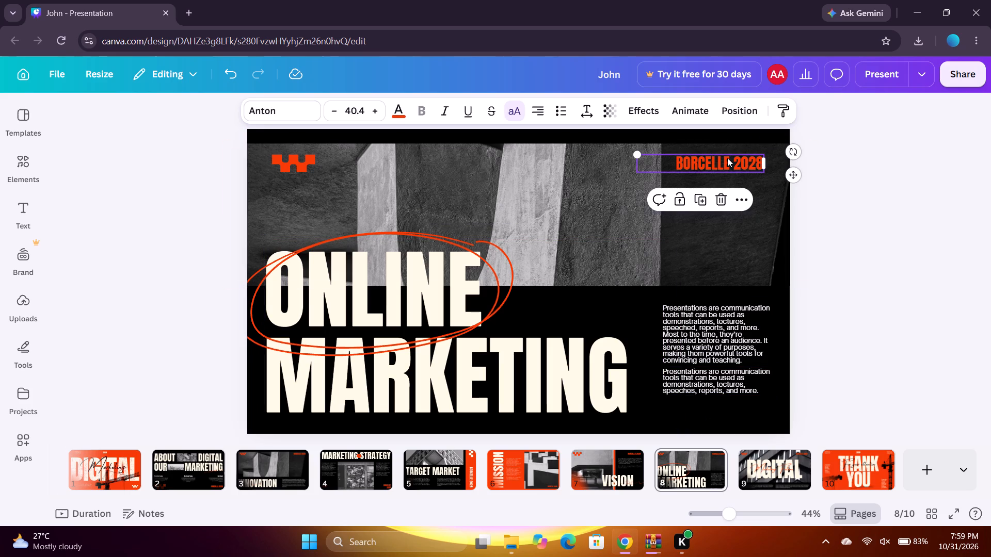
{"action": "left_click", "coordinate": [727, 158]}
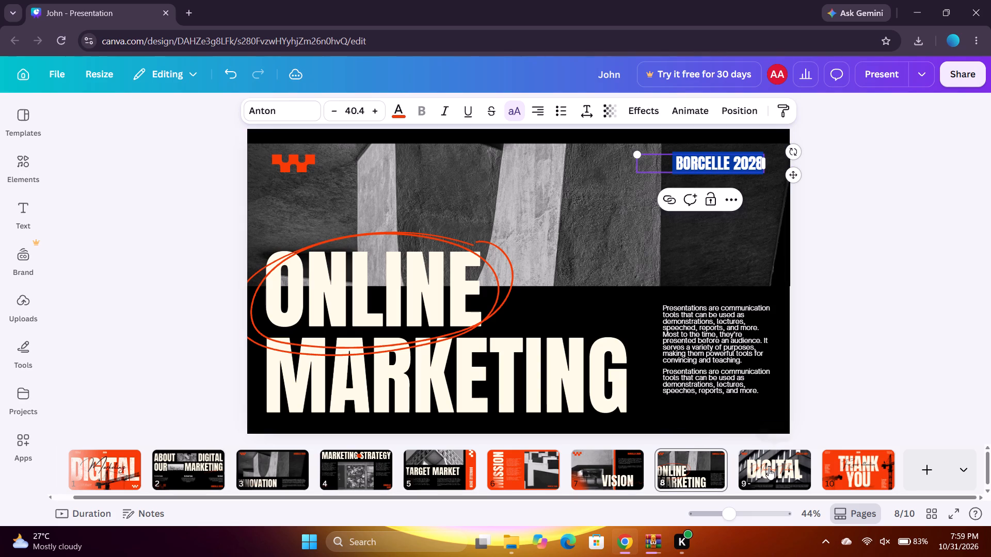
On slide 9, enlarge the orange checkered logo by about half and move it up slightly.
{"action": "left_click", "coordinate": [769, 468]}
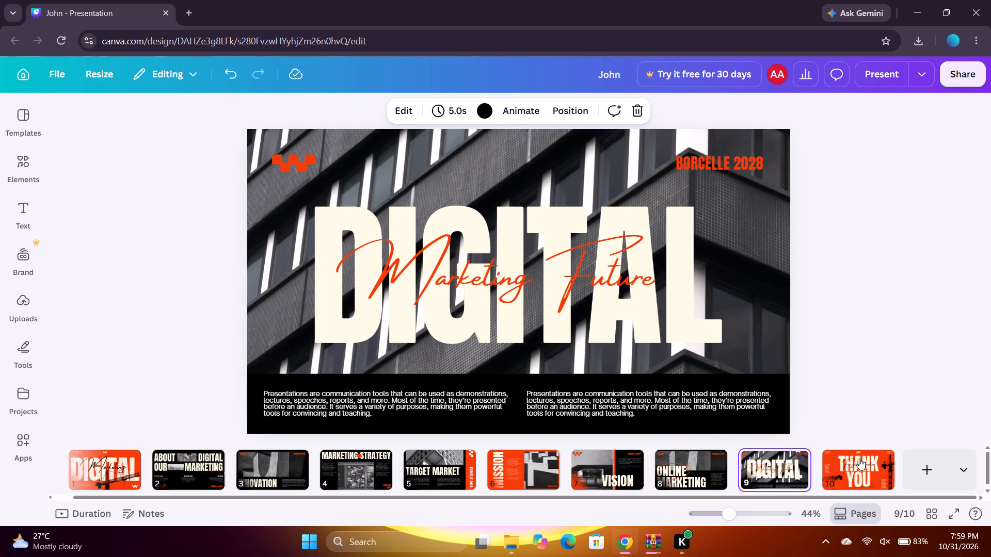
{"action": "left_click", "coordinate": [599, 274]}
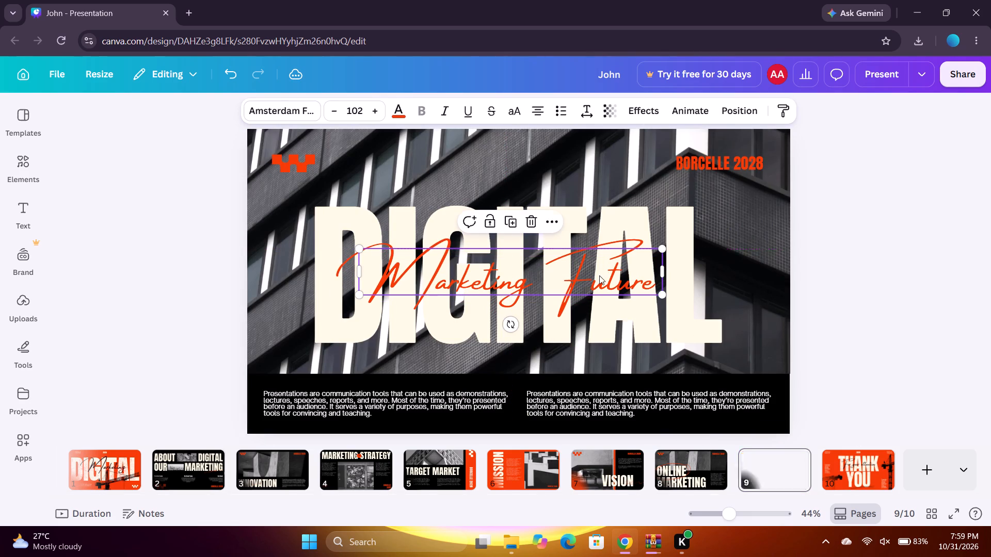
{"action": "left_click", "coordinate": [653, 324]}
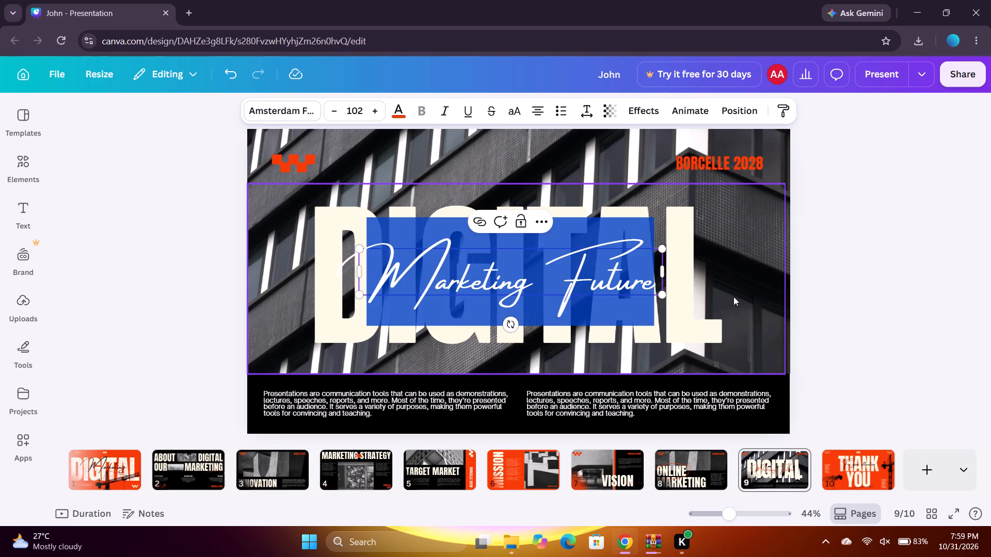
{"action": "left_click", "coordinate": [733, 297]}
{"action": "left_click", "coordinate": [295, 160]}
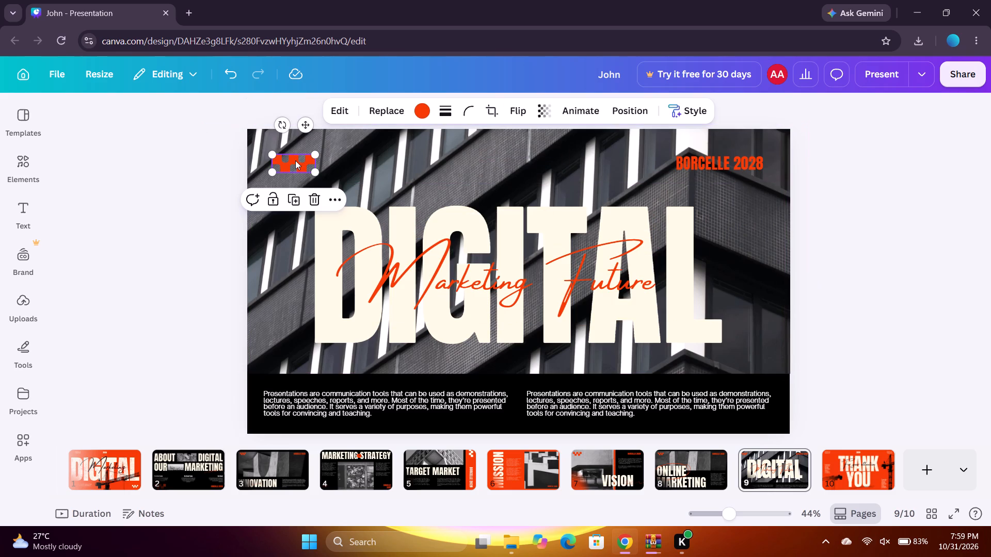
{"action": "left_click_drag", "start_coordinate": [313, 170], "coordinate": [333, 181]}
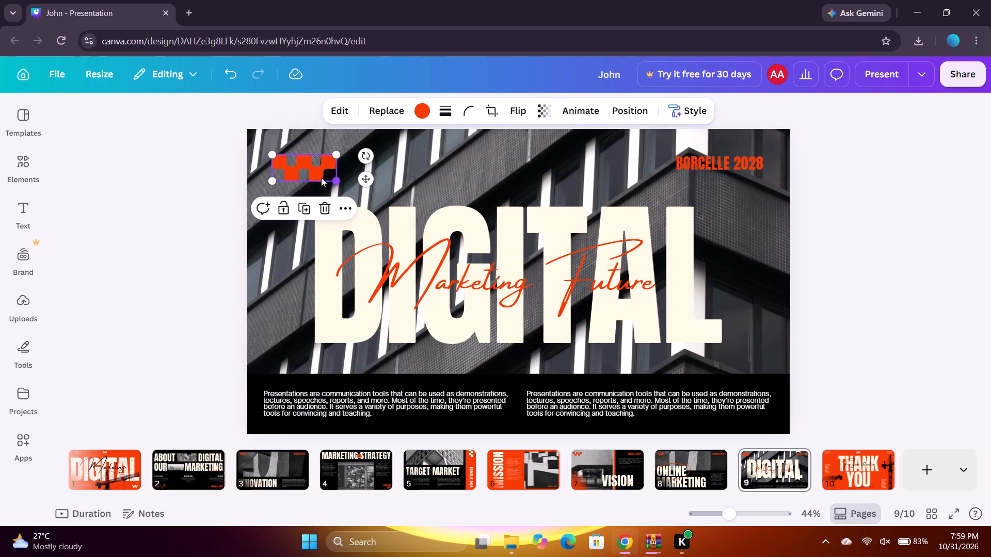
{"action": "left_click_drag", "start_coordinate": [309, 172], "coordinate": [309, 167]}
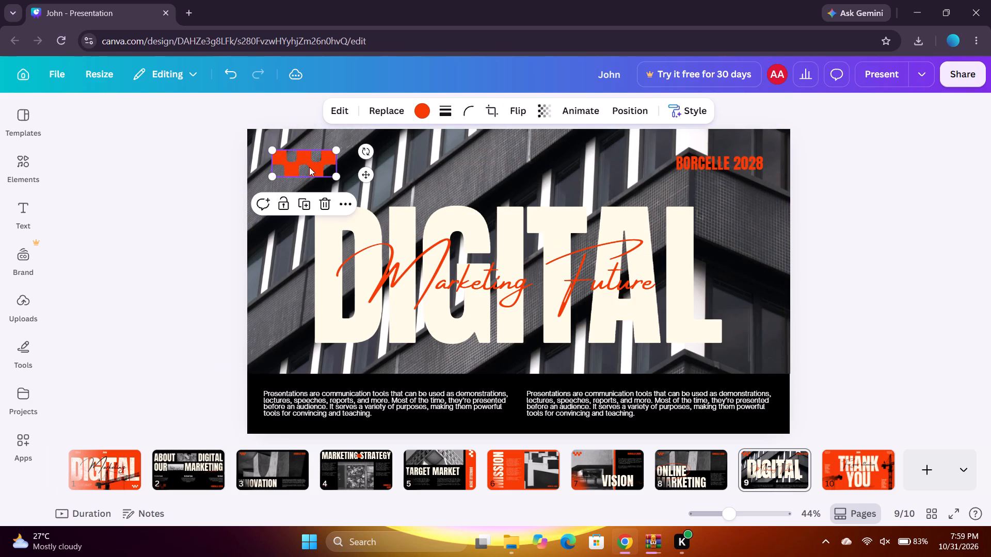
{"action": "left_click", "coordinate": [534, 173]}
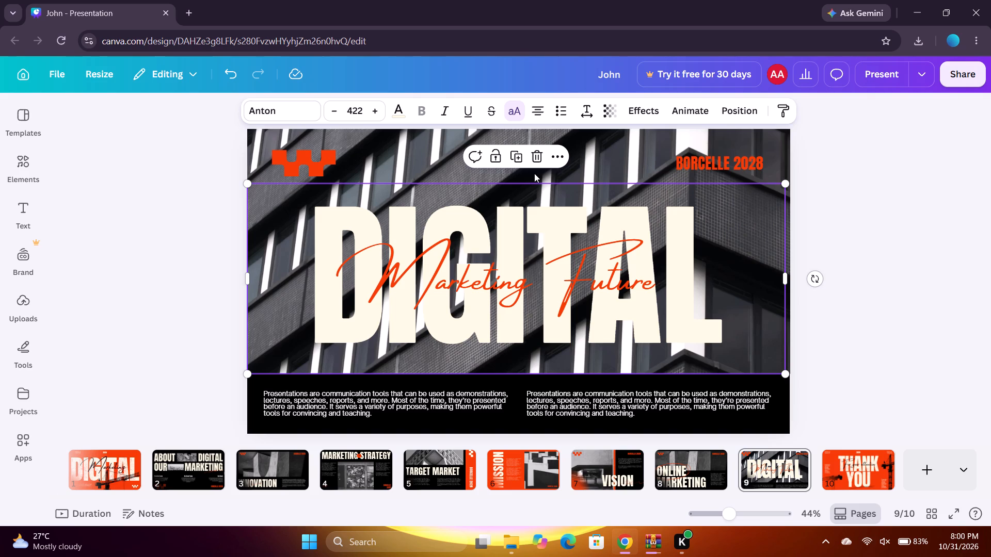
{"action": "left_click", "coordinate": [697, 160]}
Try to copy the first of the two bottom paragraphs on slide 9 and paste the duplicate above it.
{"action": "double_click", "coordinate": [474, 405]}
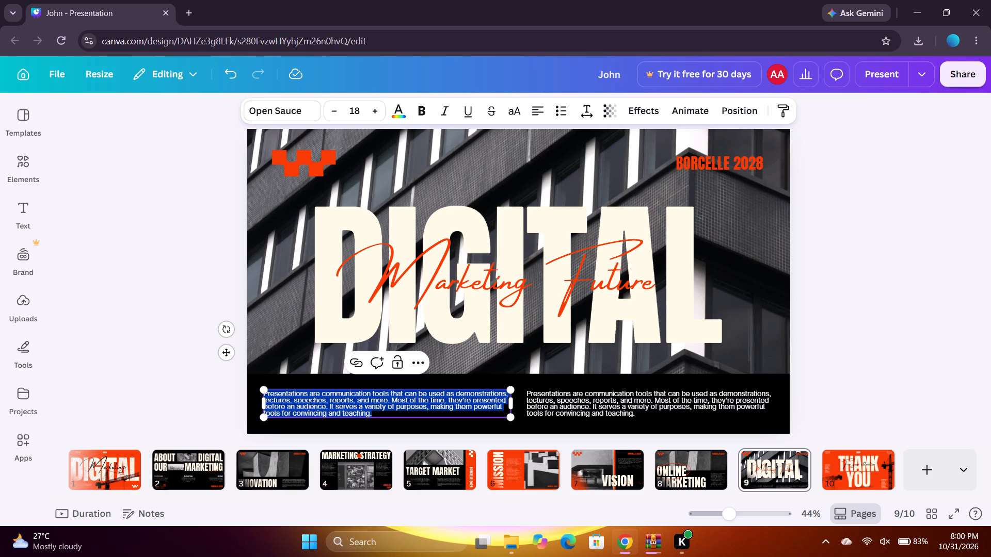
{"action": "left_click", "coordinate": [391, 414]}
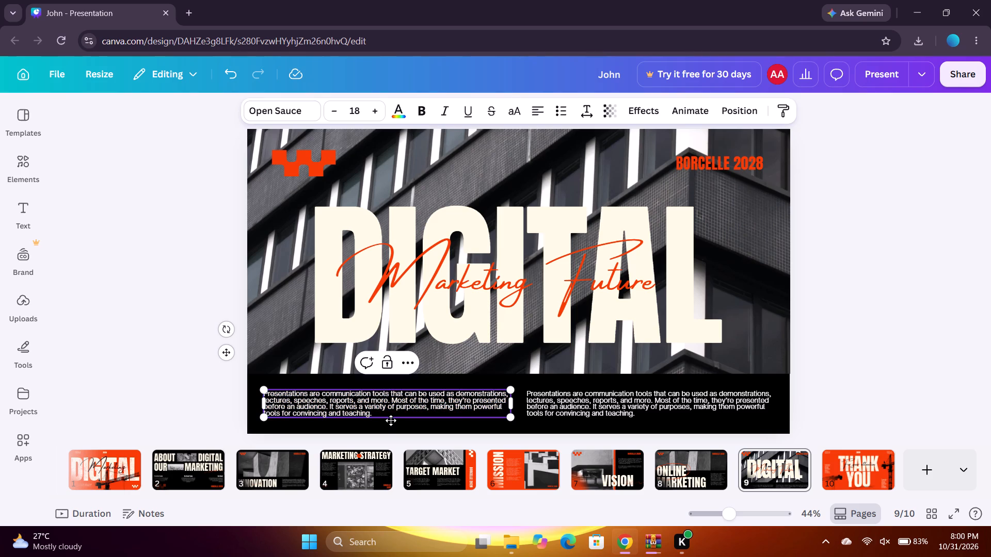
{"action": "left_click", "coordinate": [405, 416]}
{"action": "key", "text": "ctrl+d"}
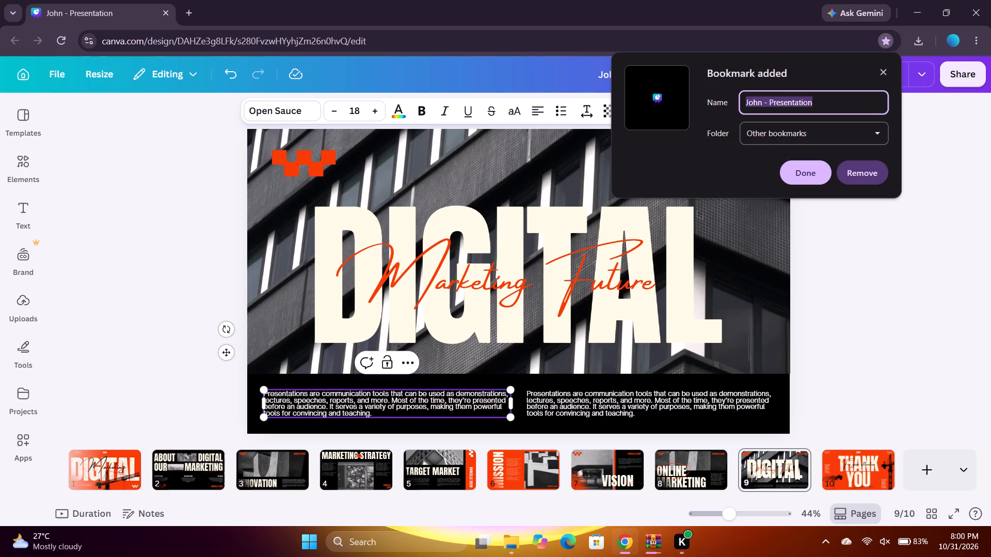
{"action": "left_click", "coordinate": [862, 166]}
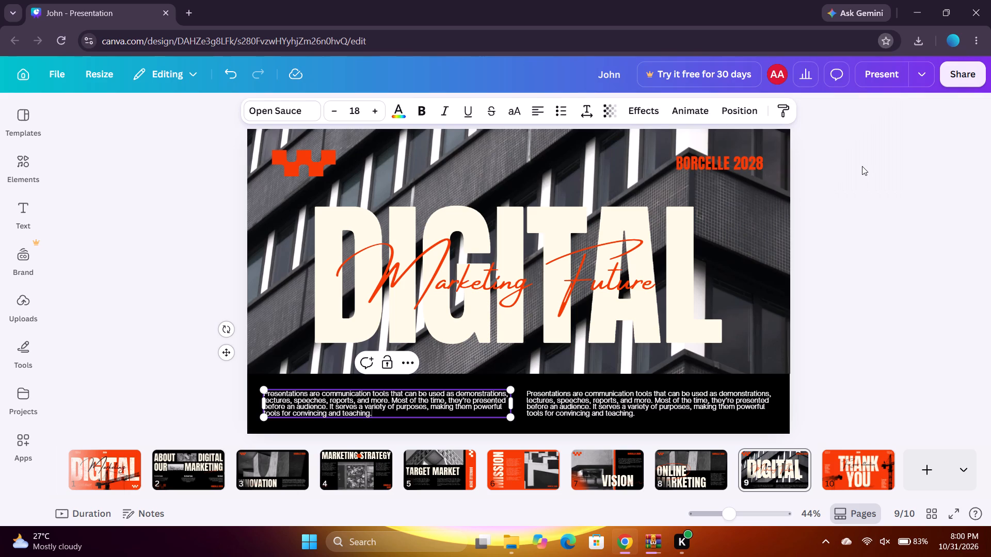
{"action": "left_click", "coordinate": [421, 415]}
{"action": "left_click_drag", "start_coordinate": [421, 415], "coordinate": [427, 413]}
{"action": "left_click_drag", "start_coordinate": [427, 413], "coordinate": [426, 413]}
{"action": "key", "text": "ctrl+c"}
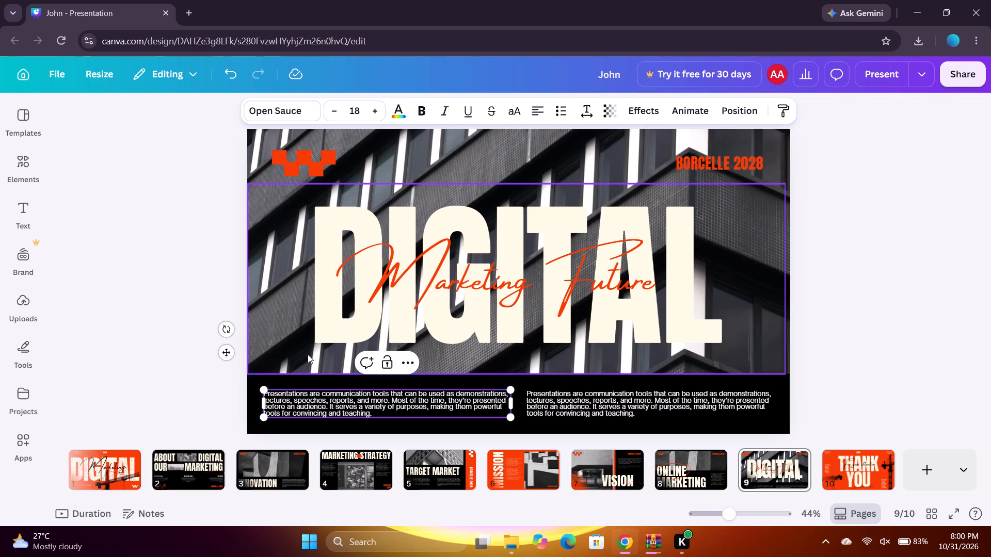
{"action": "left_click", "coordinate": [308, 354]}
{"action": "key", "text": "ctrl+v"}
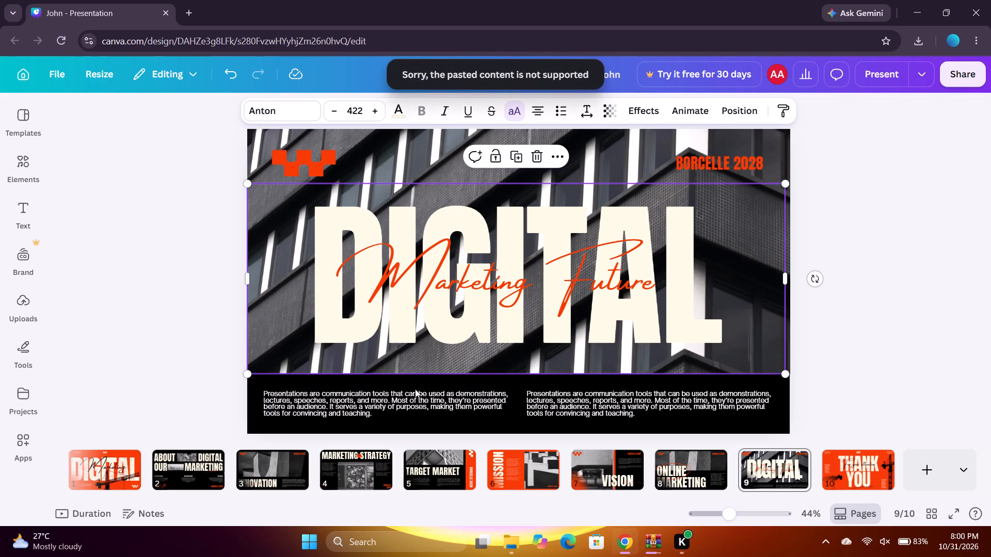
Copy the text of slide 9's first bottom paragraph and paste it as a new text block over the DIGITAL title.
{"action": "left_click", "coordinate": [413, 391]}
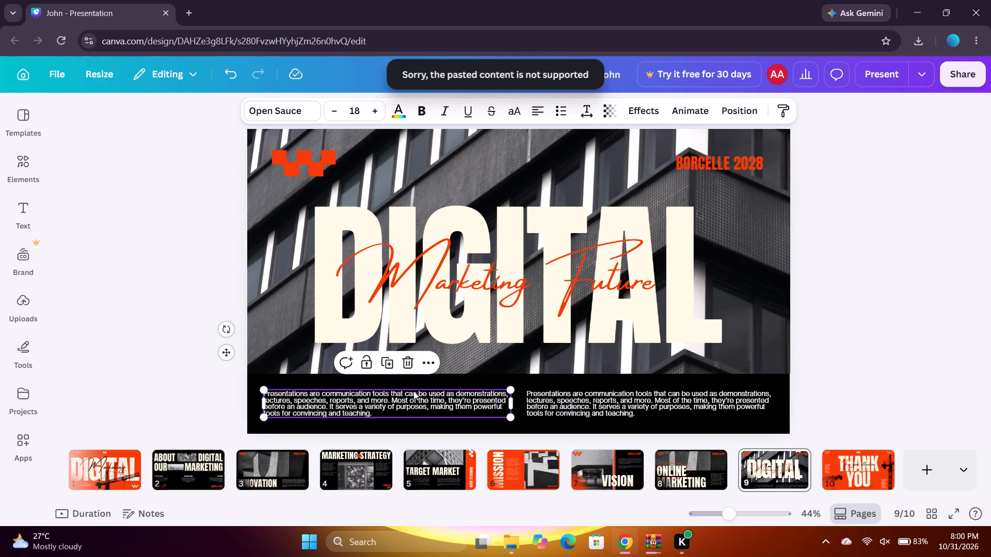
{"action": "double_click", "coordinate": [413, 391]}
{"action": "key", "text": "ctrl+c"}
{"action": "left_click", "coordinate": [266, 320]}
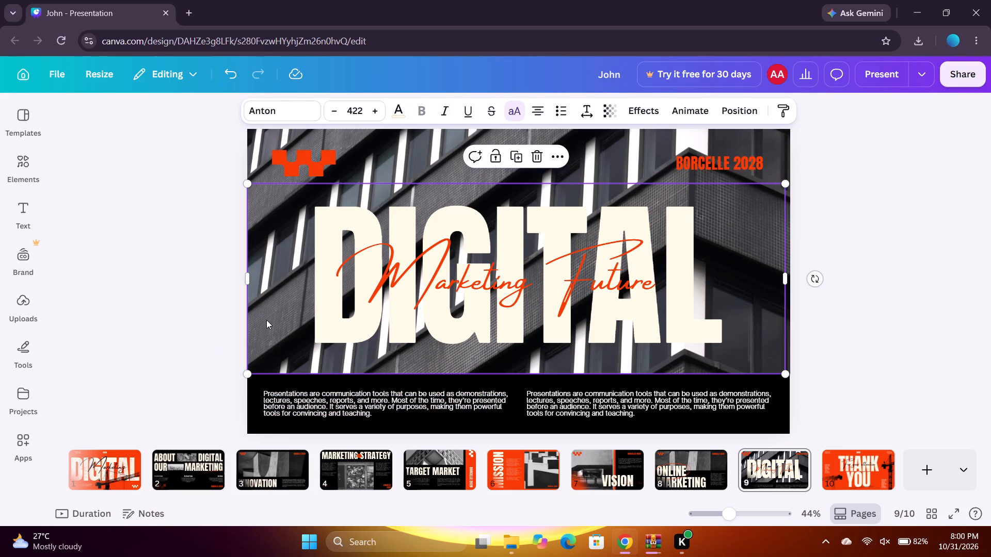
{"action": "key", "text": "ctrl+v"}
Replace all the text in the pasted block with "presentations are communication tools that can be used".
{"action": "left_click_drag", "start_coordinate": [522, 308], "coordinate": [517, 336]}
{"action": "left_click_drag", "start_coordinate": [628, 305], "coordinate": [273, 254]}
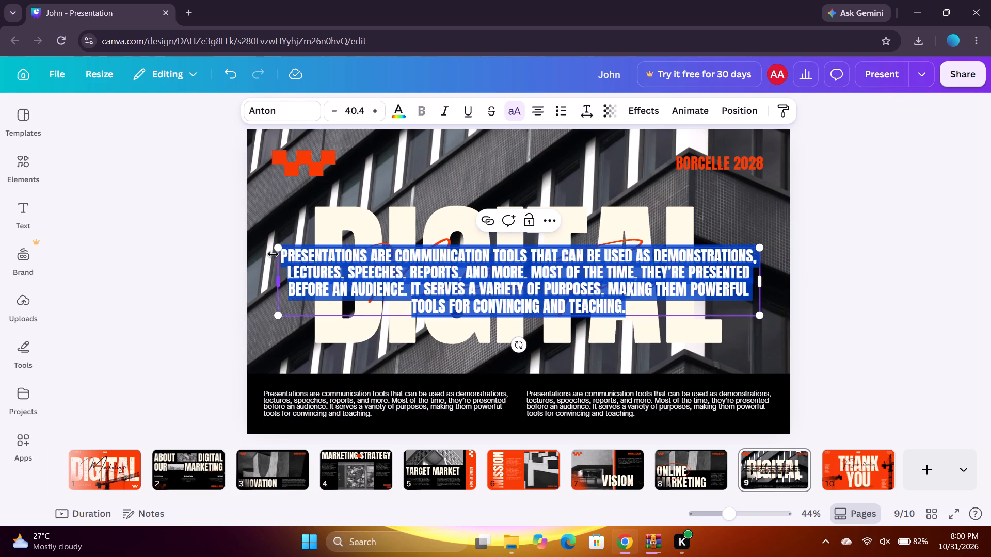
{"action": "key", "text": "BackSpace"}
{"action": "type", "text": "pr"}
{"action": "type", "text": "esentations are"}
{"action": "key", "text": "space"}
{"action": "type", "text": "communications"}
{"action": "key", "text": "space"}
{"action": "key", "text": "BackSpace"}
{"action": "key", "text": "BackSpace"}
{"action": "key", "text": "space"}
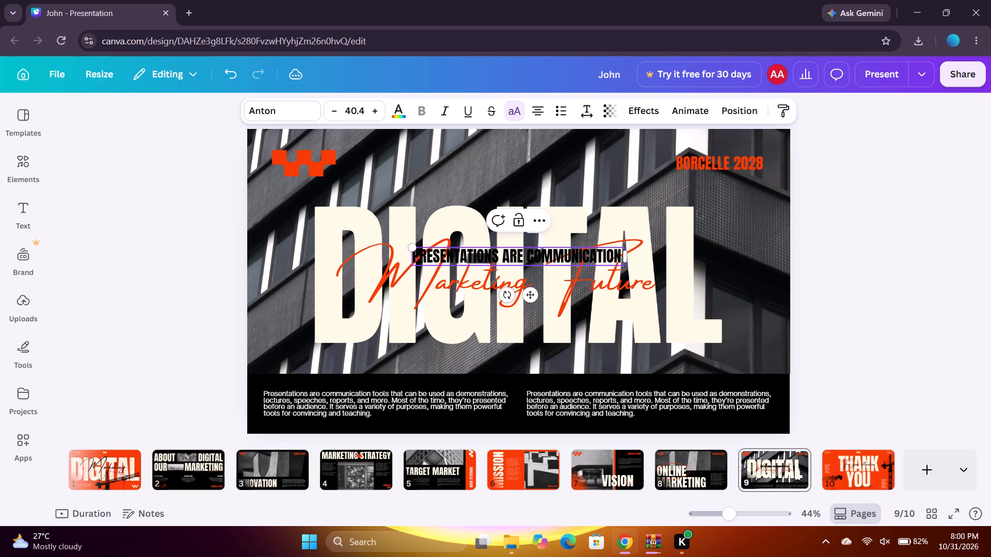
{"action": "type", "text": "tools"}
{"action": "key", "text": "space"}
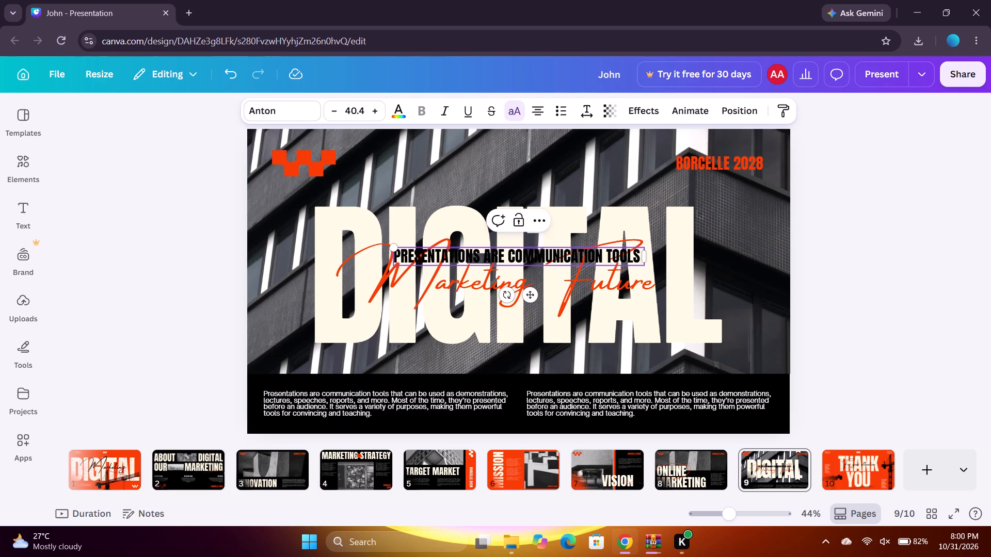
{"action": "type", "text": "that"}
{"action": "key", "text": "space"}
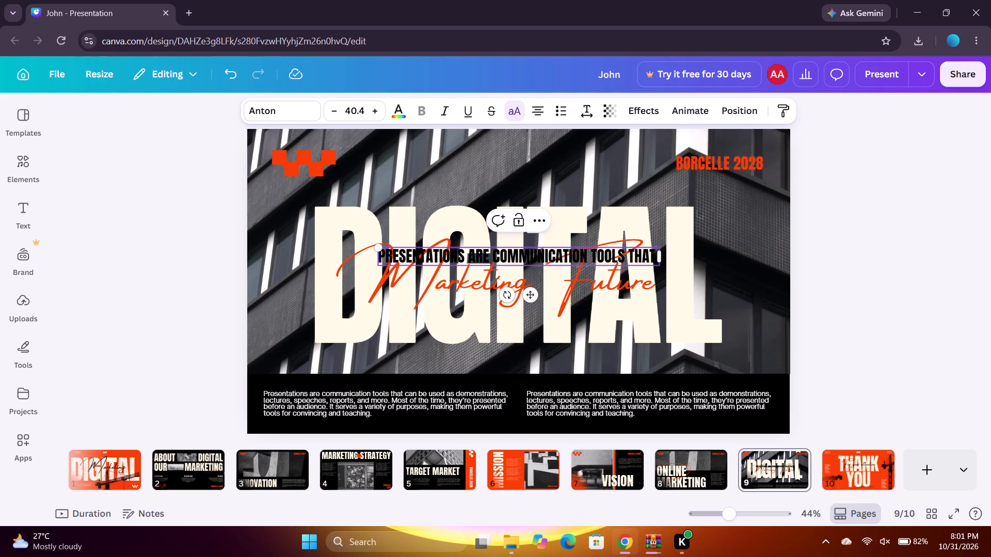
{"action": "type", "text": "can be used"}
{"action": "key", "text": "space"}
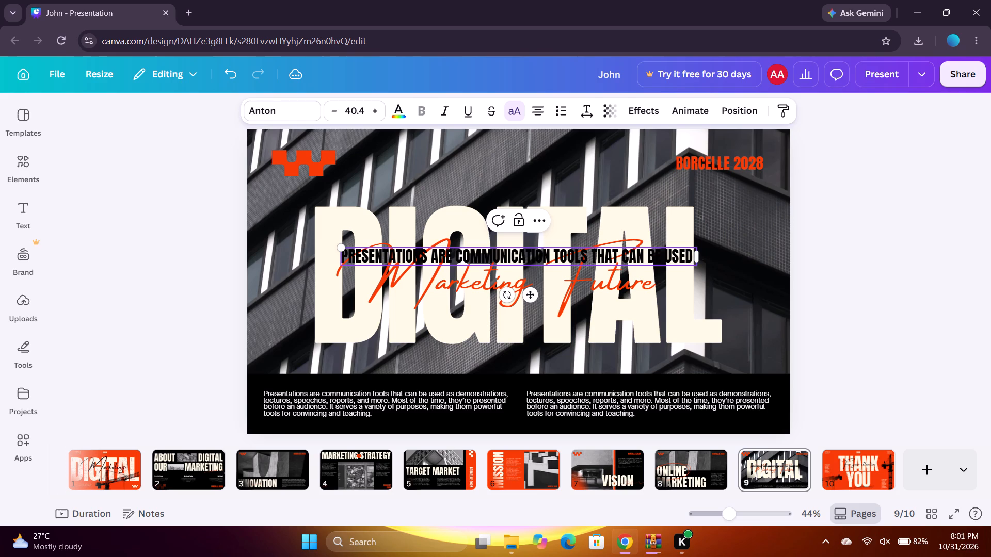
Continue the sentence in the pasted block with "as dempstrations,".
{"action": "type", "text": "as de"}
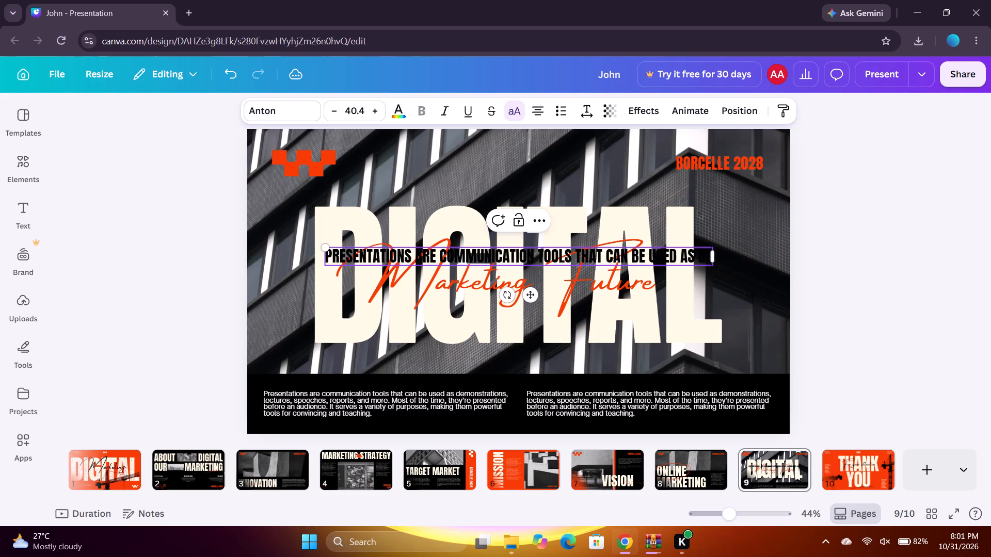
{"action": "type", "text": "mps"}
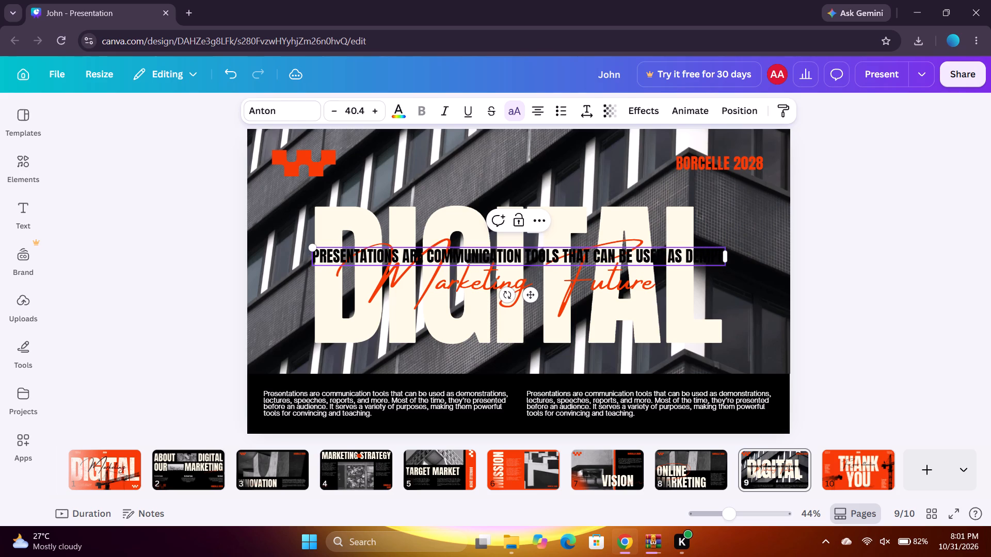
{"action": "type", "text": "trations"}
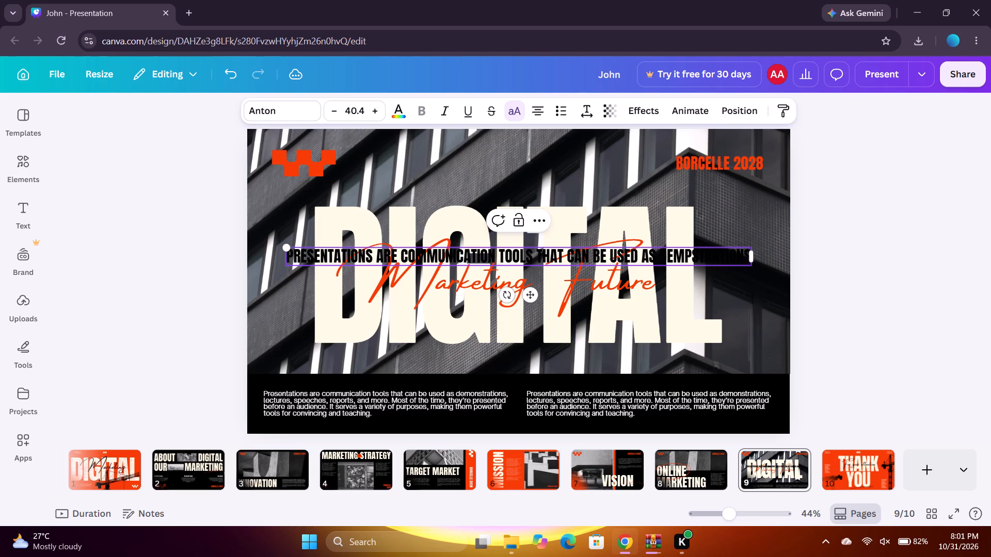
{"action": "type", "text": ", lecture"}
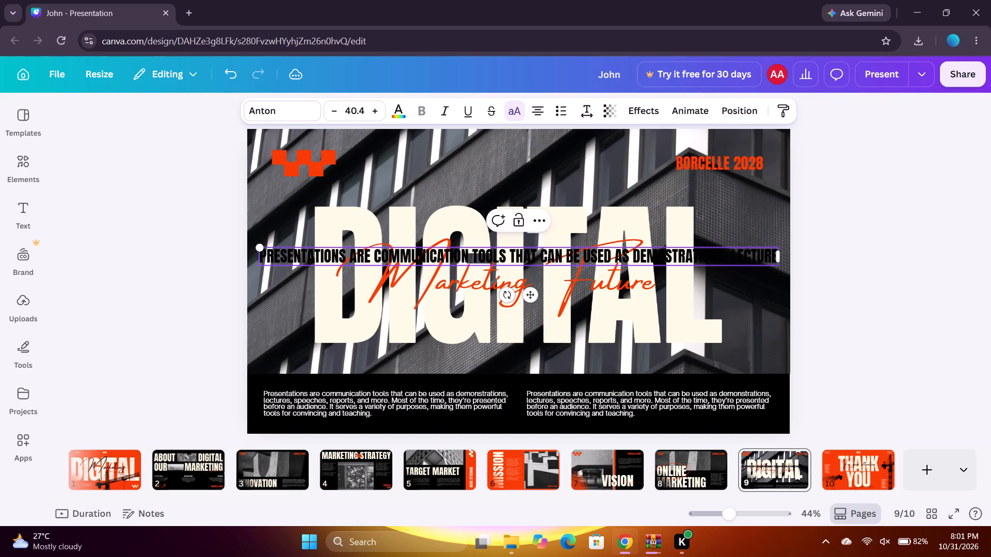
{"action": "key", "text": "BackSpace"}
{"action": "key", "text": "BackSpace"}
{"action": "key", "text": "BackSpace"}
{"action": "key", "text": "BackSpace"}
{"action": "key", "text": "BackSpace"}
{"action": "key", "text": "BackSpace"}
{"action": "key", "text": "BackSpace"}
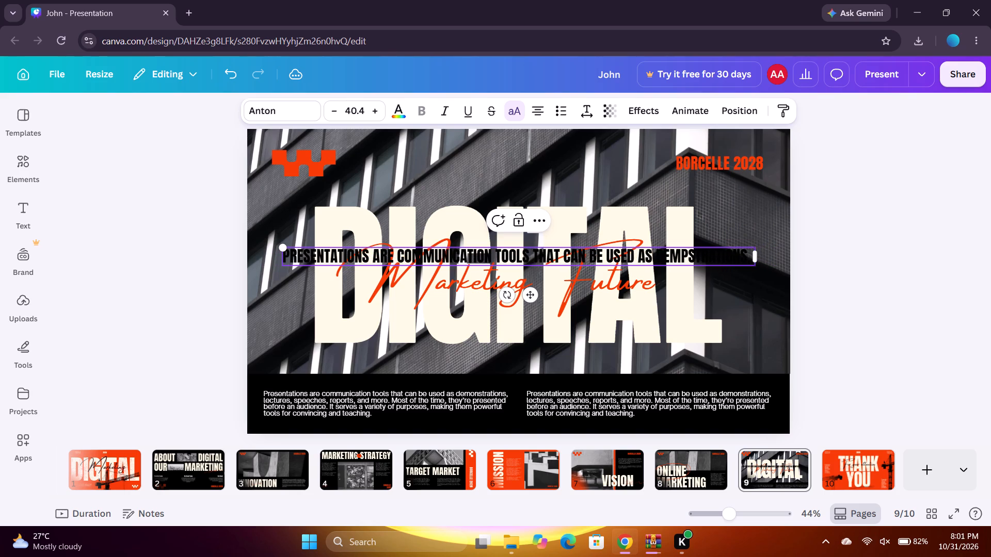
Extend the list in the sentence with "lectures, speeched, reports, and more".
{"action": "type", "text": "lectures"}
{"action": "key", "text": "space"}
{"action": "key", "text": "BackSpace"}
{"action": "type", "text": ", speeched"}
{"action": "type", "text": ", report"}
{"action": "key", "text": "space"}
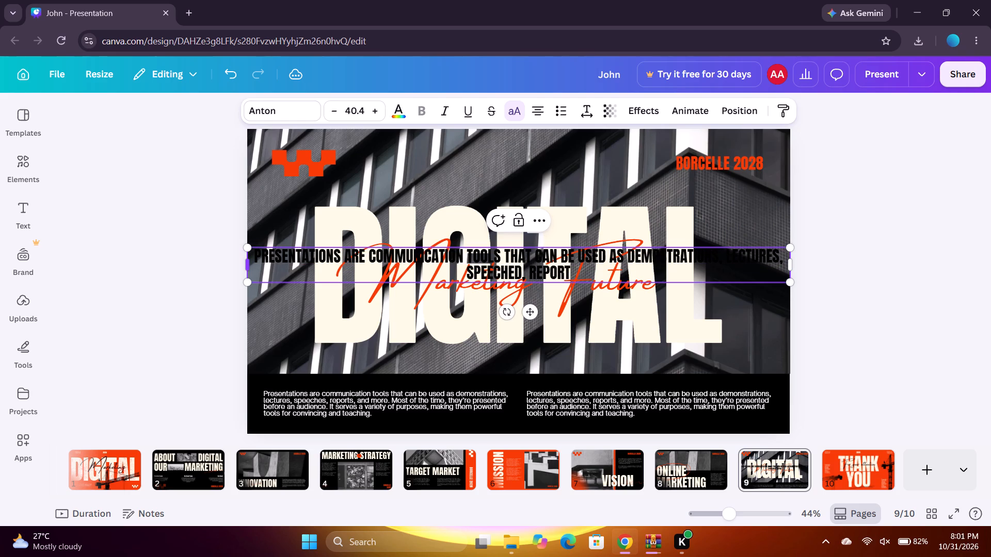
{"action": "key", "text": "BackSpace"}
{"action": "type", "text": "s"}
{"action": "key", "text": "space"}
{"action": "key", "text": "BackSpace"}
{"action": "type", "text": ", and more"}
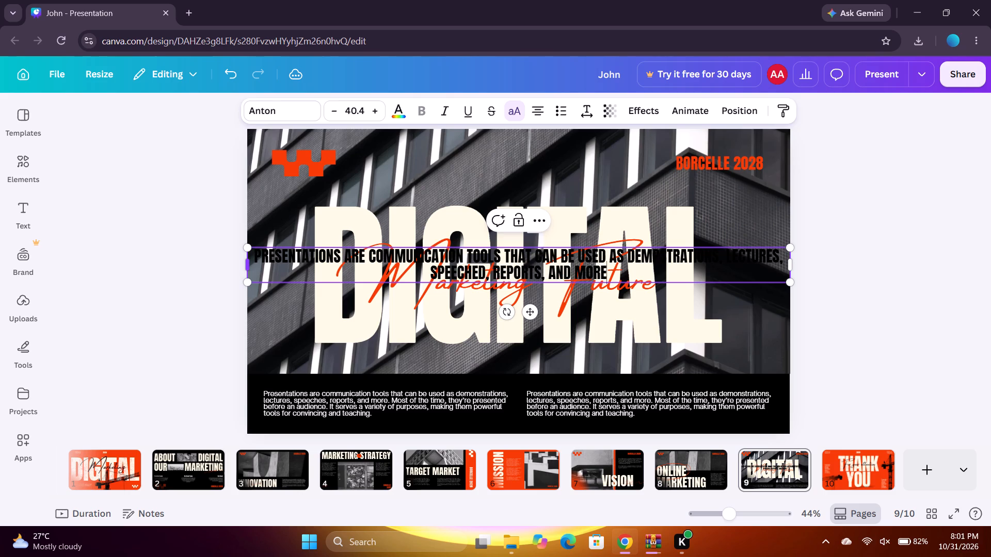
End the first sentence with a period and start the second with "most of the timee,".
{"action": "type", "text": ". most"}
{"action": "key", "text": "space"}
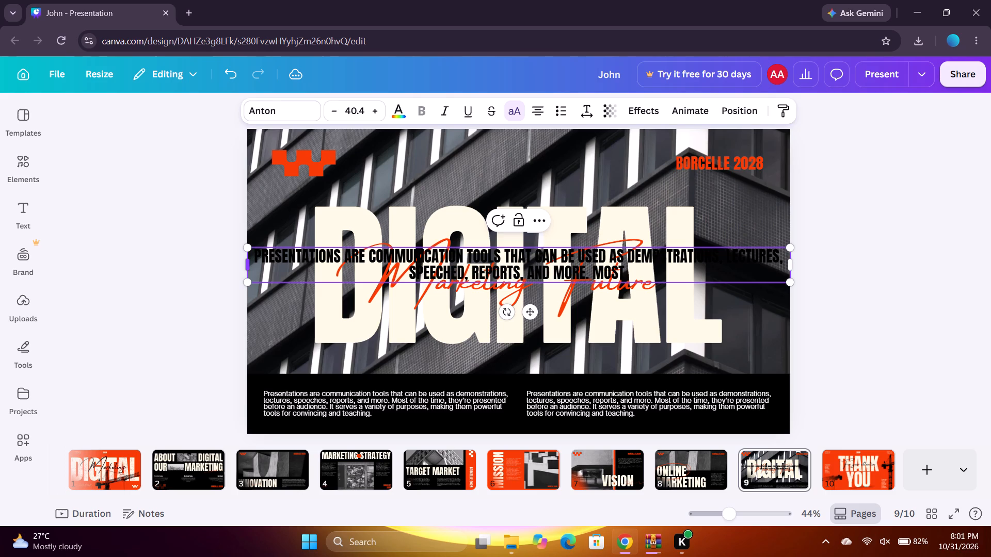
{"action": "type", "text": "of the time"}
{"action": "type", "text": "e"}
{"action": "key", "text": "space"}
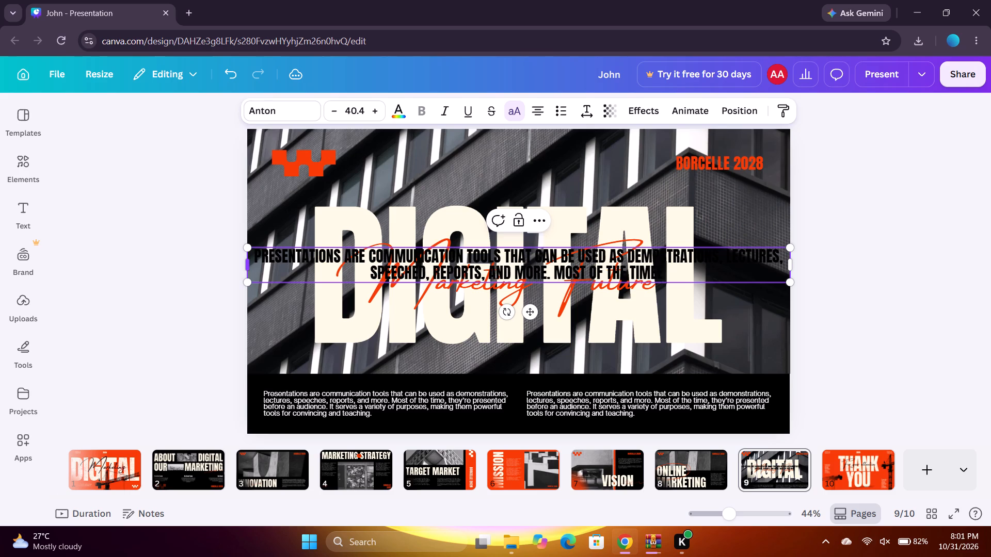
{"action": "key", "text": "BackSpace"}
{"action": "type", "text": ","}
{"action": "key", "text": "space"}
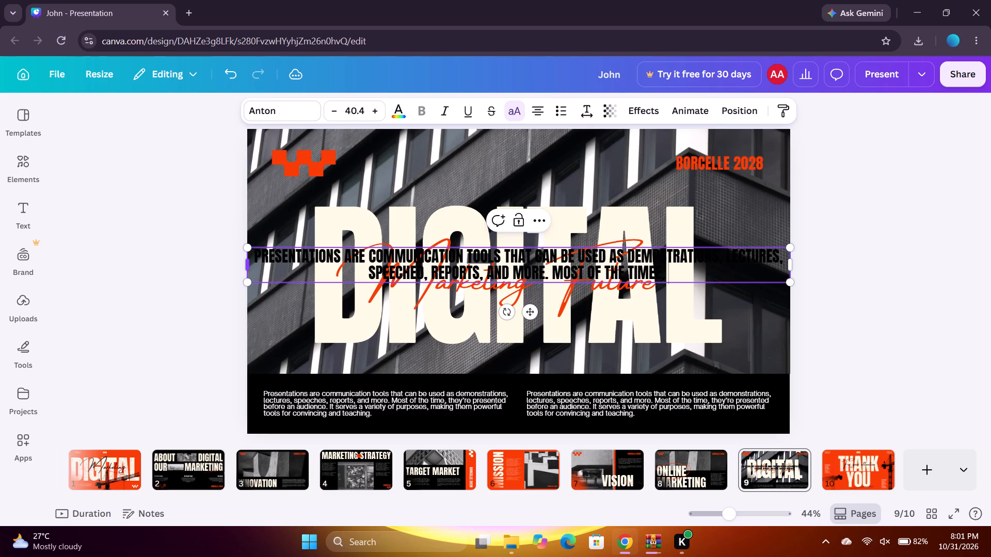
Continue the second sentence with "they're presented before an audiednce".
{"action": "type", "text": "they"}
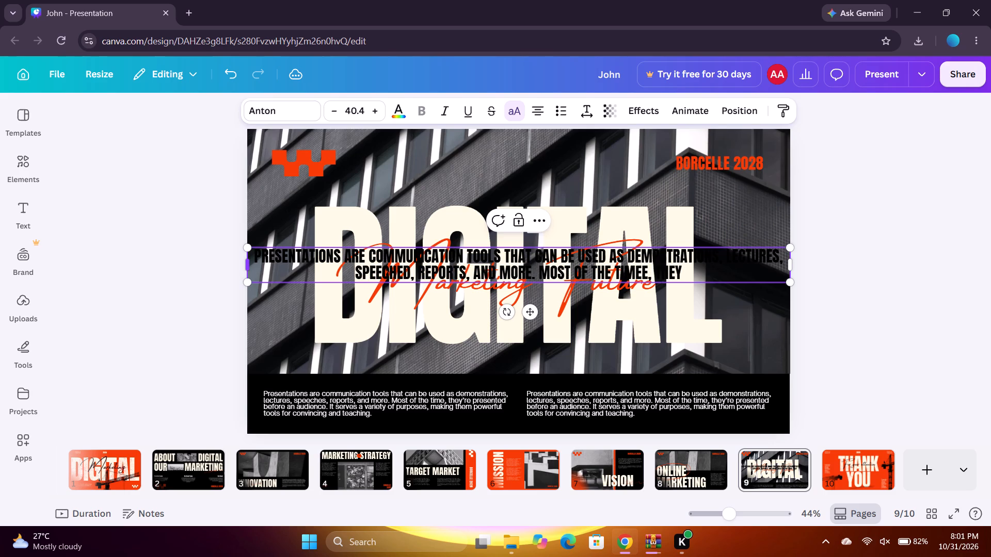
{"action": "key", "text": "apostrophe"}
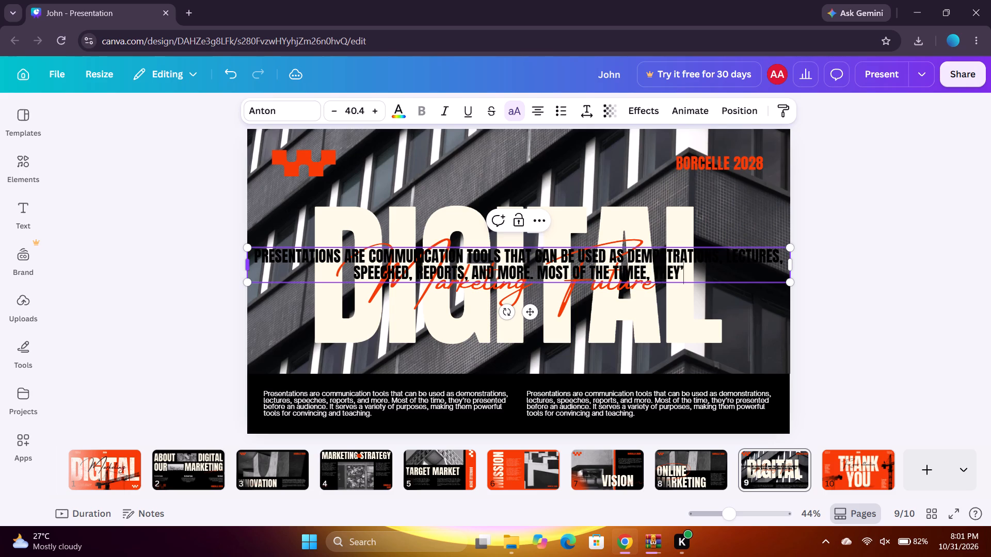
{"action": "type", "text": "re"}
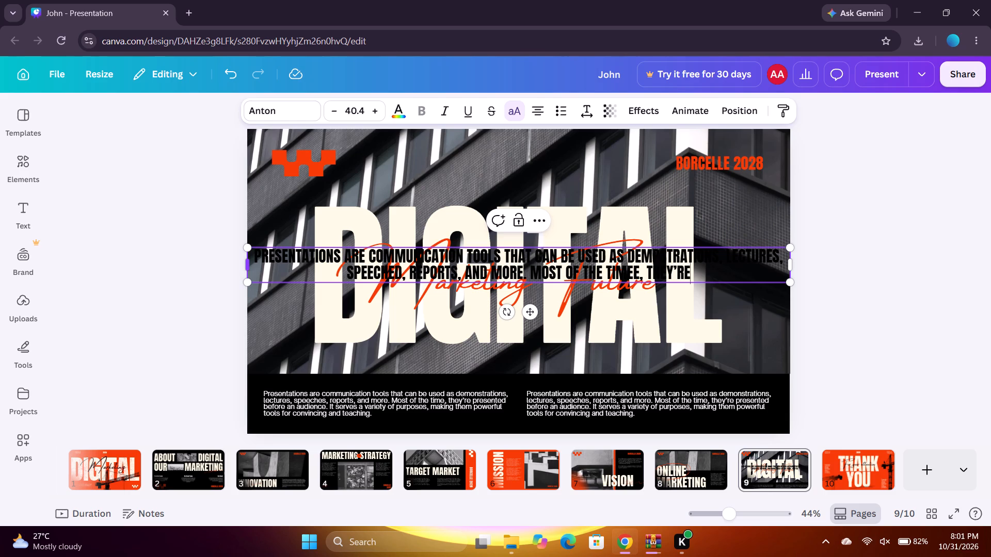
{"action": "key", "text": "space"}
{"action": "type", "text": "presented"}
{"action": "key", "text": "space"}
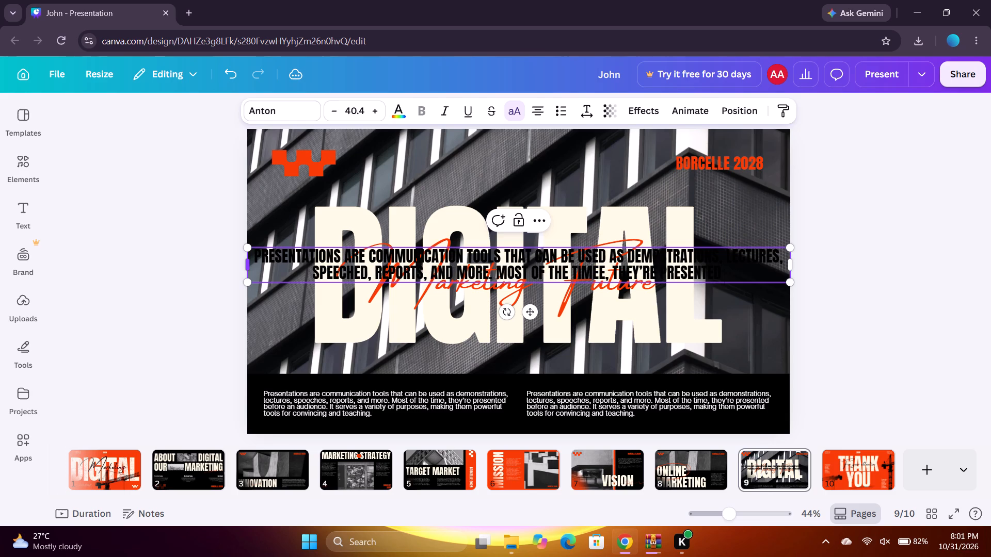
{"action": "type", "text": "before"}
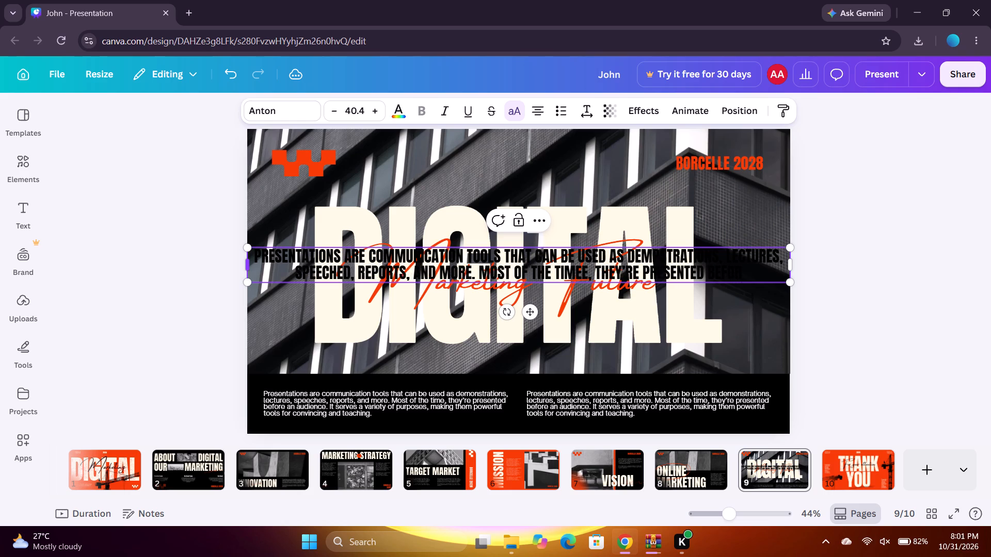
{"action": "key", "text": "space"}
{"action": "type", "text": "an audiednce"}
{"action": "key", "text": "space"}
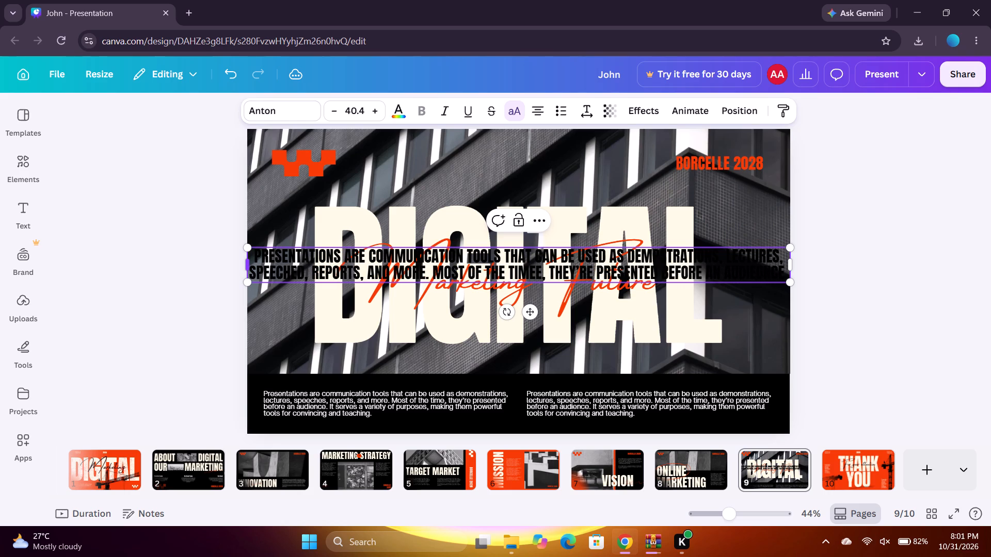
End the second sentence with a period and start the third with "it servers a variety of purpose".
{"action": "key", "text": "BackSpace"}
{"action": "type", "text": ". it server"}
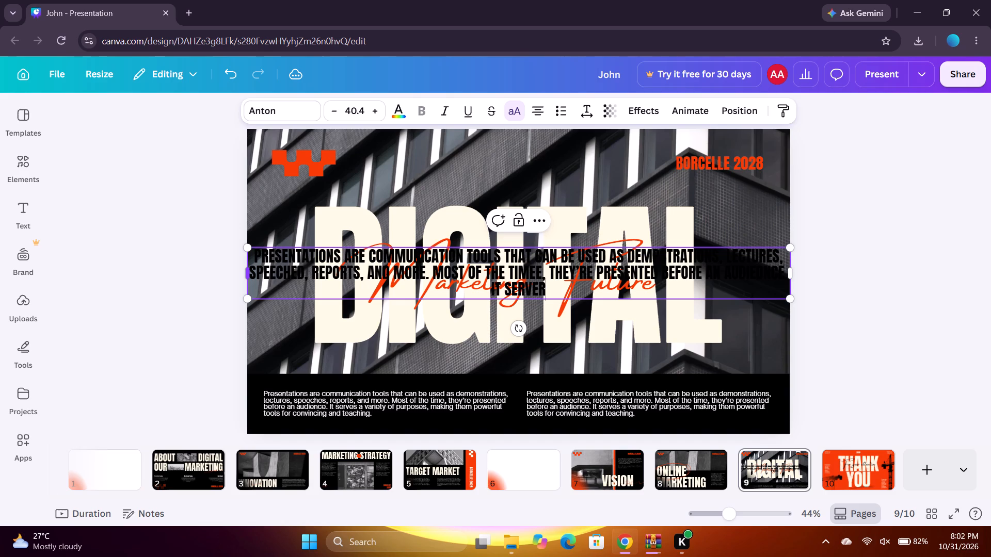
{"action": "type", "text": "s a variety of p"}
{"action": "type", "text": "rosp"}
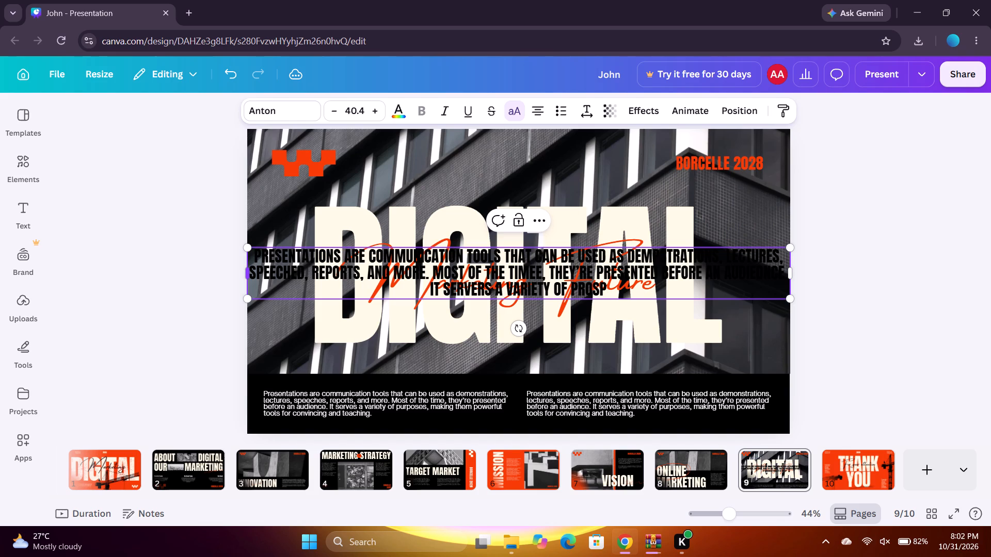
{"action": "key", "text": "BackSpace"}
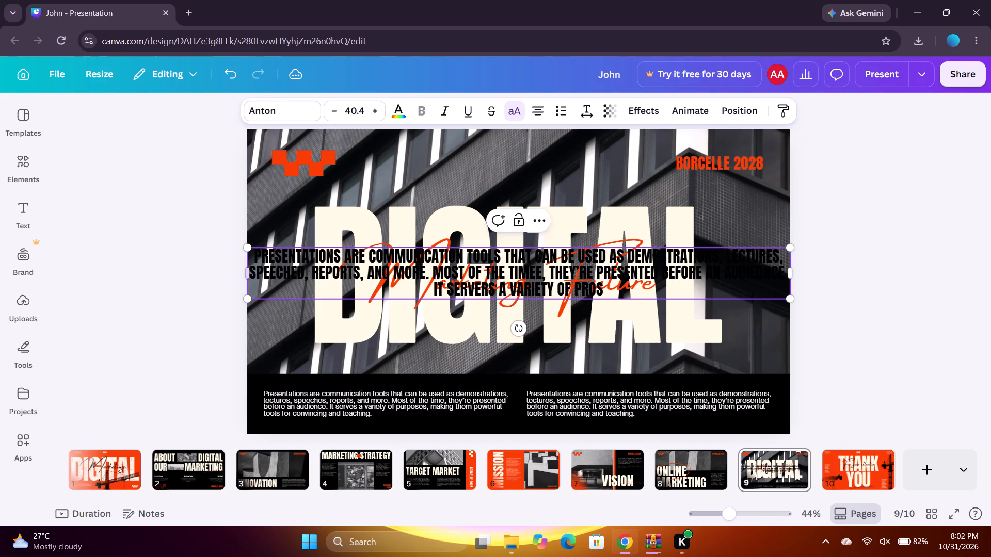
{"action": "left_click", "coordinate": [612, 294]}
{"action": "key", "text": "BackSpace"}
{"action": "key", "text": "BackSpace"}
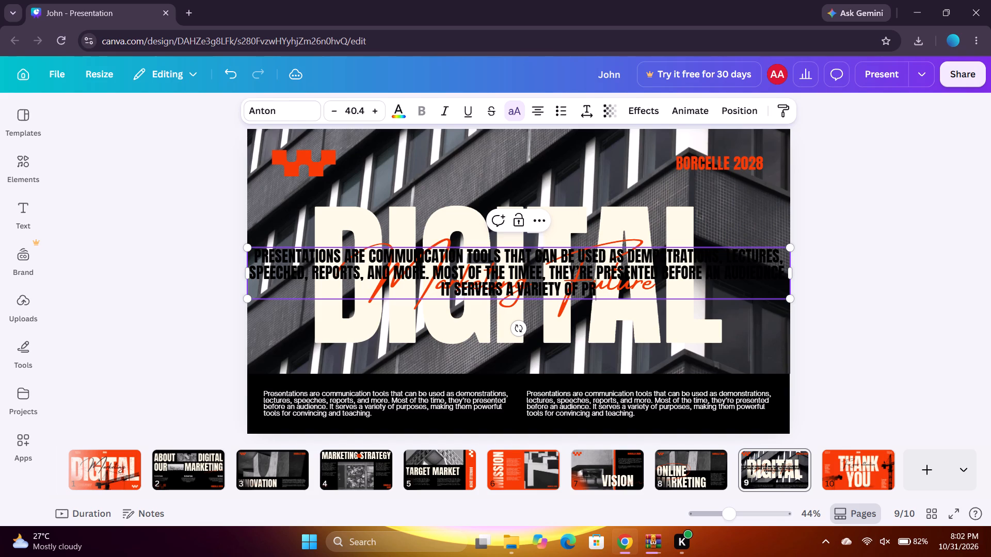
{"action": "key", "text": "BackSpace"}
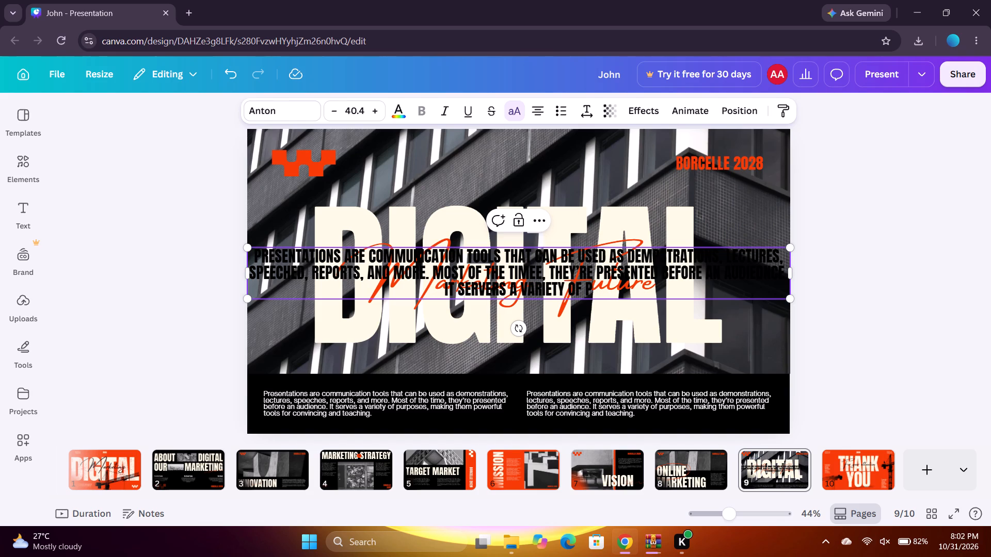
{"action": "type", "text": "up"}
{"action": "key", "text": "BackSpace"}
{"action": "type", "text": "rpose"}
{"action": "key", "text": "space"}
{"action": "key", "text": "BackSpace"}
Finish the third sentence by continuing the last word with "s, making them powerful tools for convincing and teaching.".
{"action": "type", "text": "s, making them powerful tools"}
{"action": "key", "text": "space"}
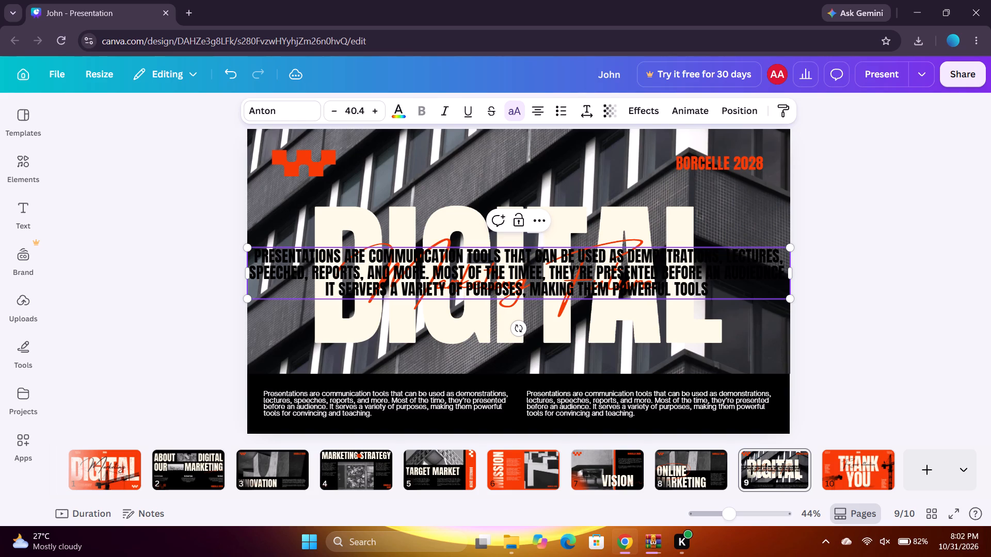
{"action": "type", "text": "for convincing"}
{"action": "key", "text": "space"}
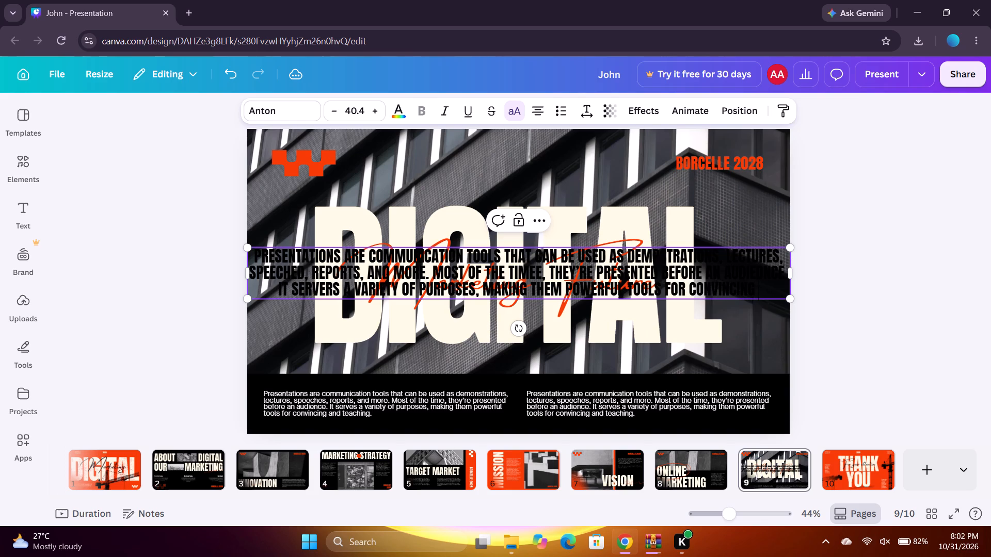
{"action": "type", "text": "and teaching"}
{"action": "key", "text": "space"}
{"action": "key", "text": "BackSpace"}
{"action": "key", "text": "period"}
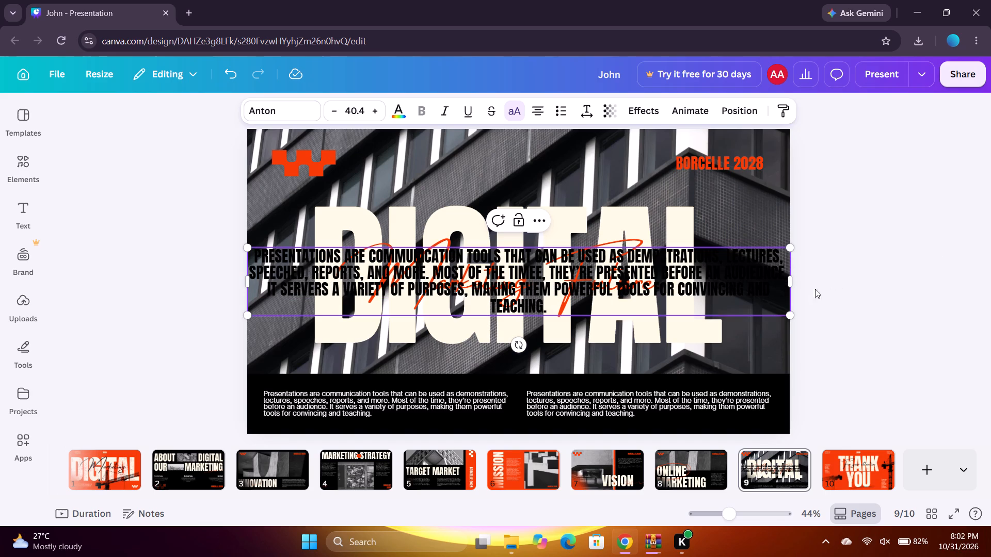
Scale the new paragraph down to about font size 16.7 and narrow its text box to a compact column.
{"action": "left_click_drag", "start_coordinate": [793, 314], "coordinate": [584, 308]}
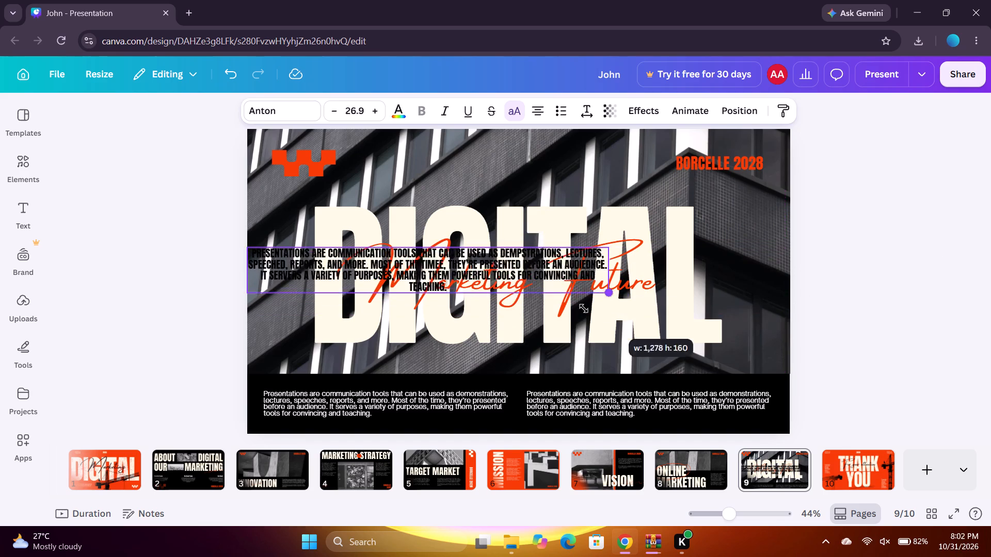
{"action": "left_click_drag", "start_coordinate": [584, 308], "coordinate": [471, 306]}
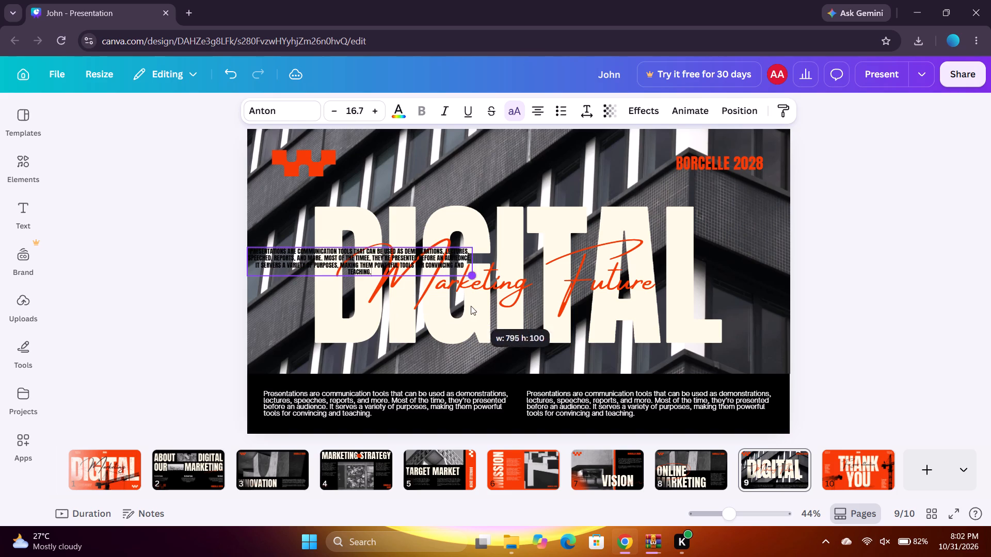
{"action": "left_click_drag", "start_coordinate": [475, 261], "coordinate": [363, 271]}
{"action": "left_click_drag", "start_coordinate": [314, 280], "coordinate": [402, 233]}
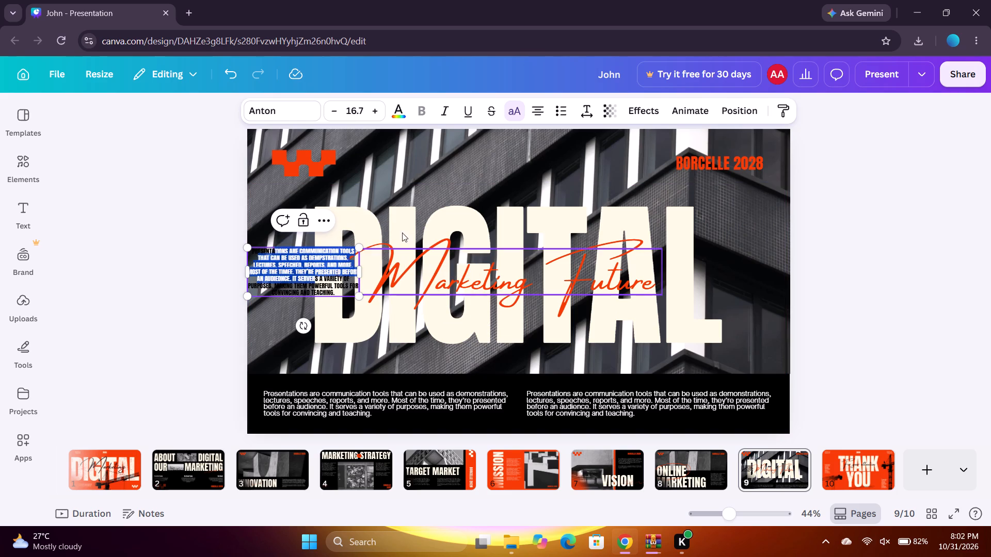
{"action": "left_click_drag", "start_coordinate": [402, 233], "coordinate": [350, 285]}
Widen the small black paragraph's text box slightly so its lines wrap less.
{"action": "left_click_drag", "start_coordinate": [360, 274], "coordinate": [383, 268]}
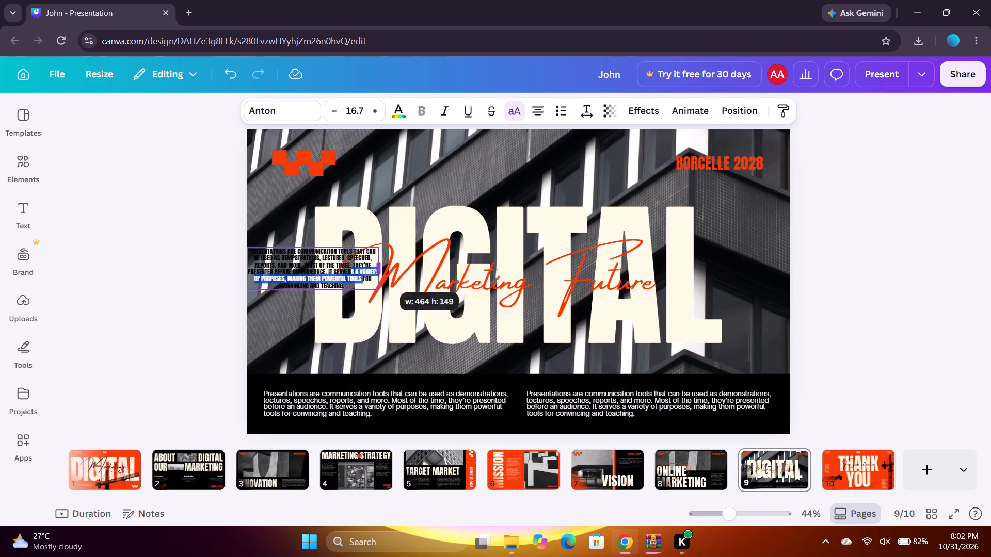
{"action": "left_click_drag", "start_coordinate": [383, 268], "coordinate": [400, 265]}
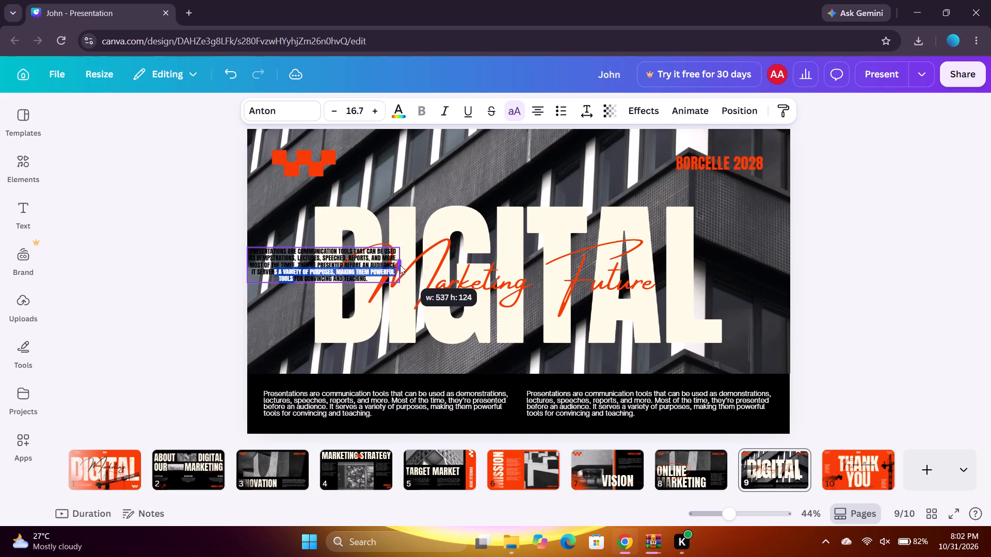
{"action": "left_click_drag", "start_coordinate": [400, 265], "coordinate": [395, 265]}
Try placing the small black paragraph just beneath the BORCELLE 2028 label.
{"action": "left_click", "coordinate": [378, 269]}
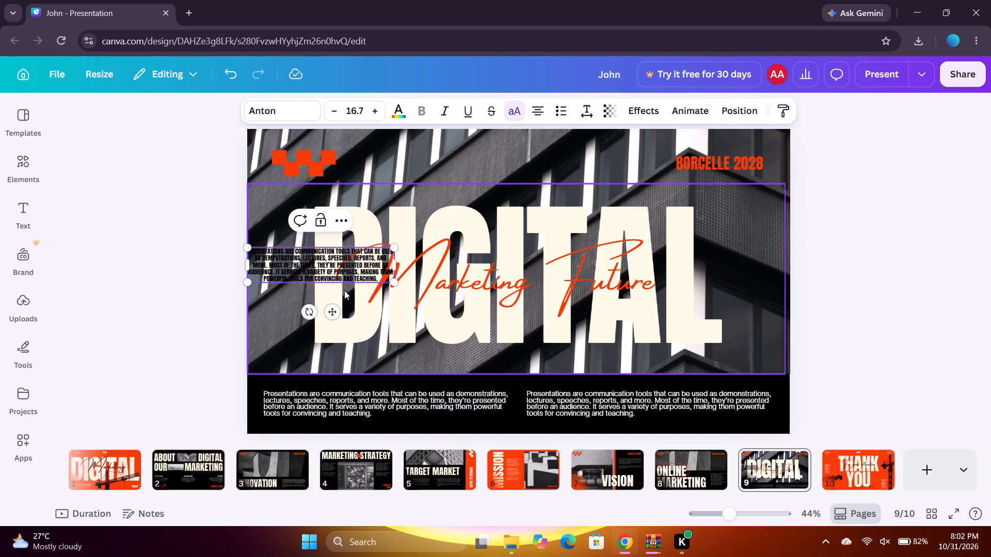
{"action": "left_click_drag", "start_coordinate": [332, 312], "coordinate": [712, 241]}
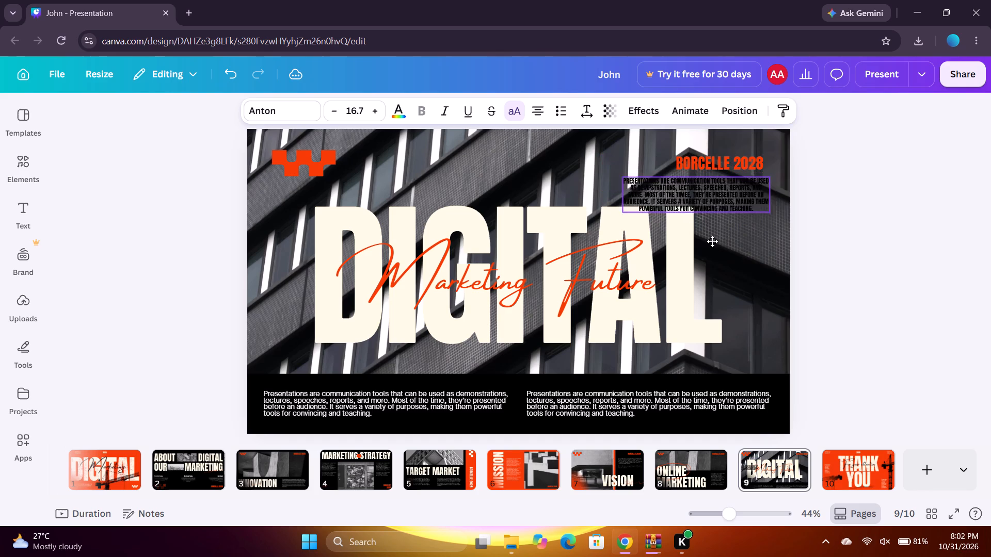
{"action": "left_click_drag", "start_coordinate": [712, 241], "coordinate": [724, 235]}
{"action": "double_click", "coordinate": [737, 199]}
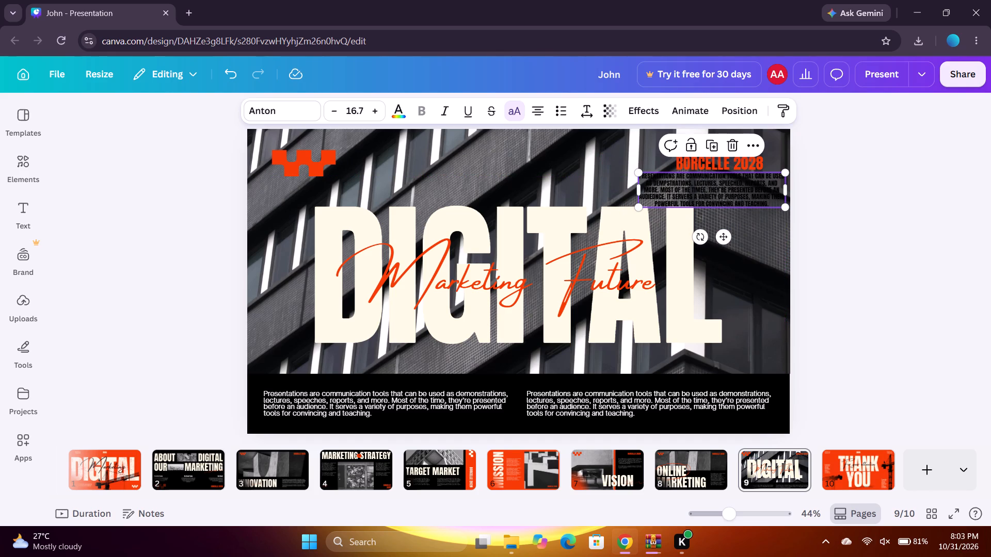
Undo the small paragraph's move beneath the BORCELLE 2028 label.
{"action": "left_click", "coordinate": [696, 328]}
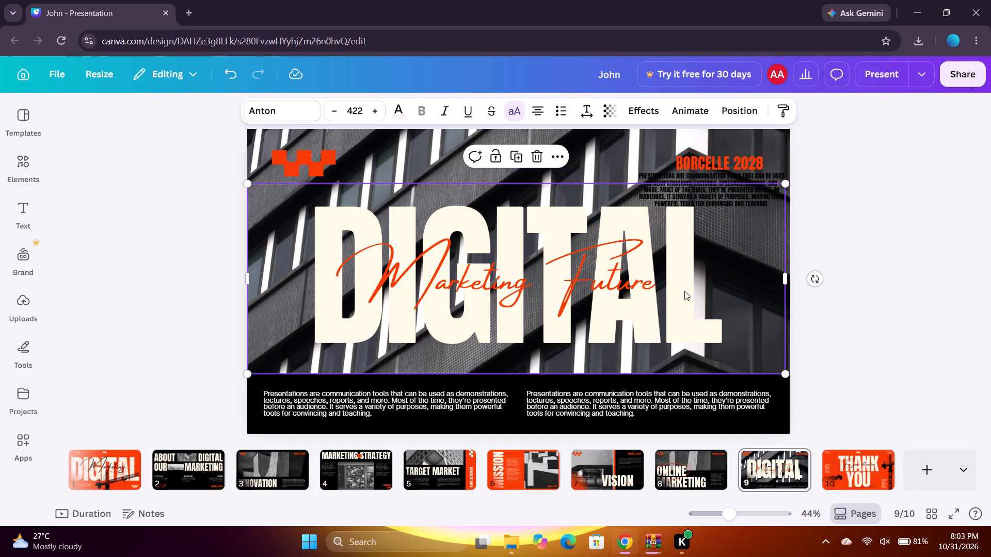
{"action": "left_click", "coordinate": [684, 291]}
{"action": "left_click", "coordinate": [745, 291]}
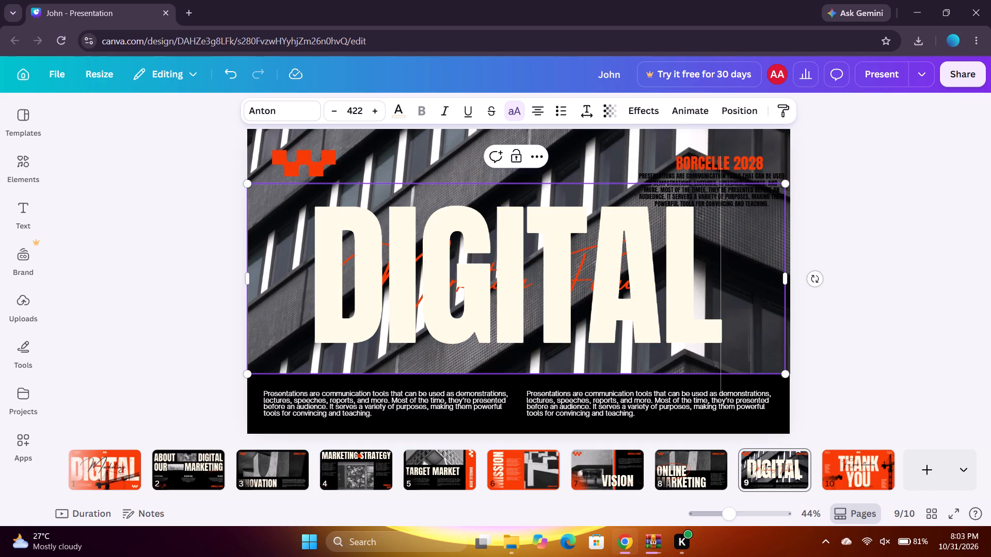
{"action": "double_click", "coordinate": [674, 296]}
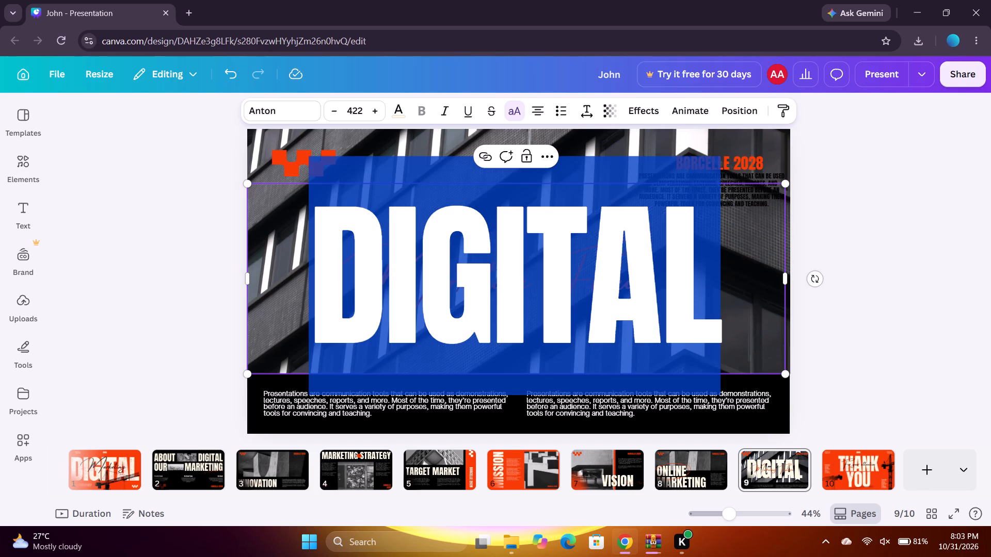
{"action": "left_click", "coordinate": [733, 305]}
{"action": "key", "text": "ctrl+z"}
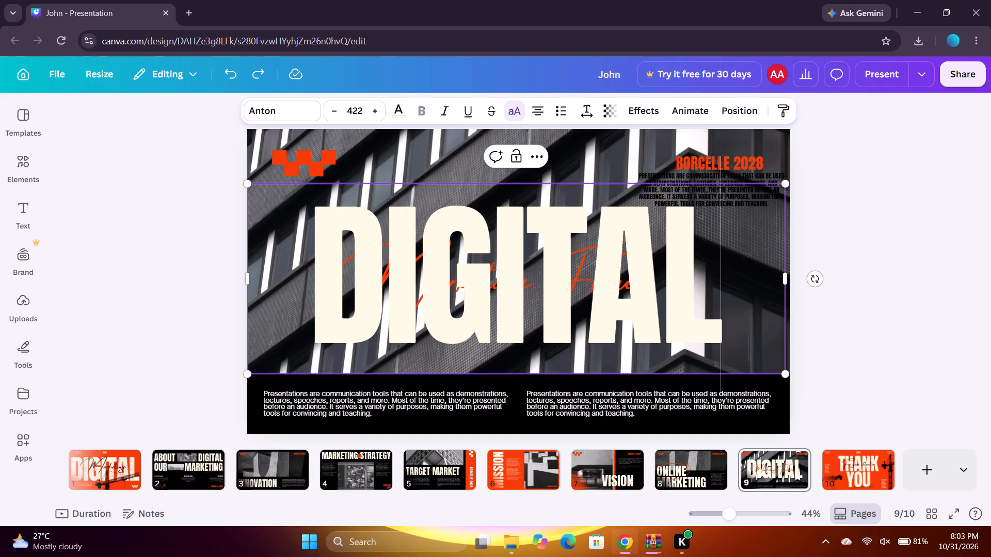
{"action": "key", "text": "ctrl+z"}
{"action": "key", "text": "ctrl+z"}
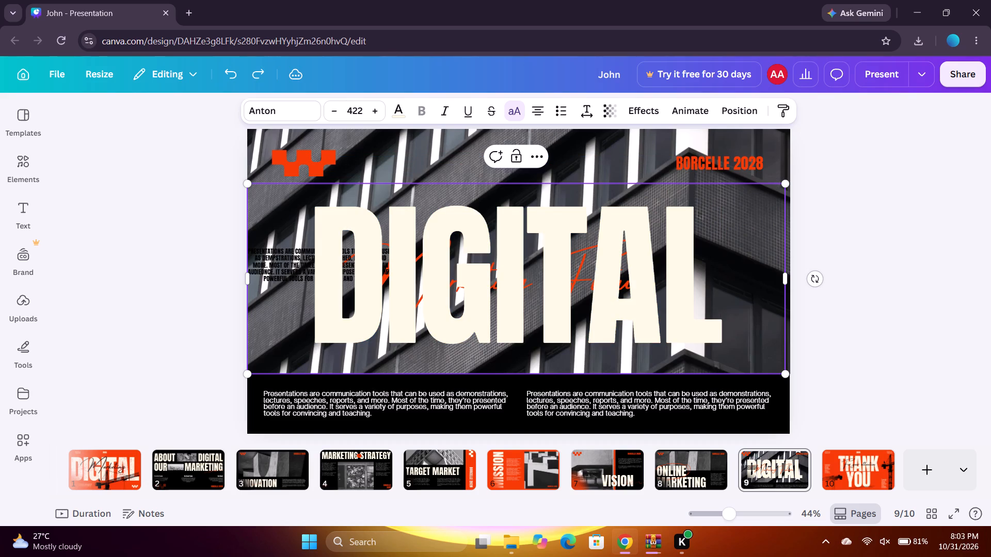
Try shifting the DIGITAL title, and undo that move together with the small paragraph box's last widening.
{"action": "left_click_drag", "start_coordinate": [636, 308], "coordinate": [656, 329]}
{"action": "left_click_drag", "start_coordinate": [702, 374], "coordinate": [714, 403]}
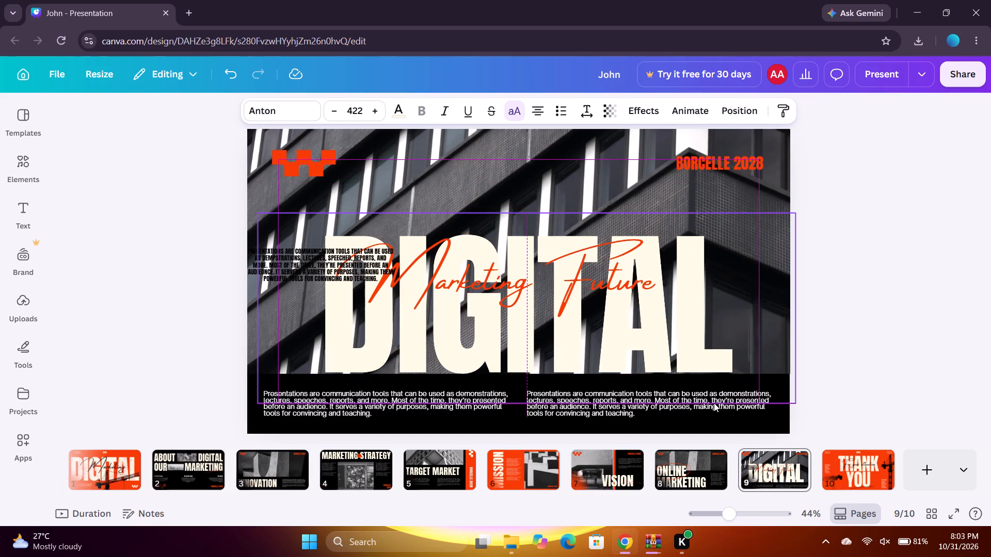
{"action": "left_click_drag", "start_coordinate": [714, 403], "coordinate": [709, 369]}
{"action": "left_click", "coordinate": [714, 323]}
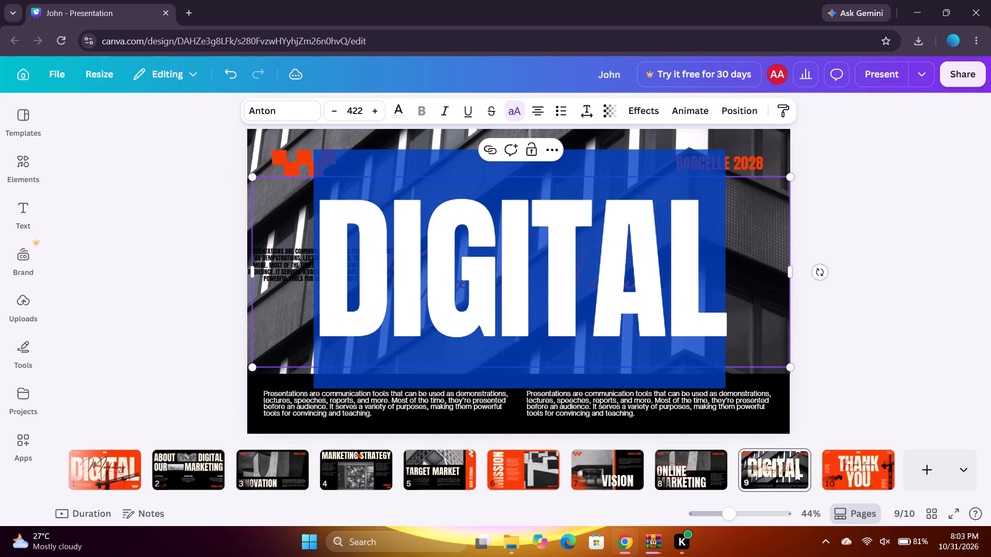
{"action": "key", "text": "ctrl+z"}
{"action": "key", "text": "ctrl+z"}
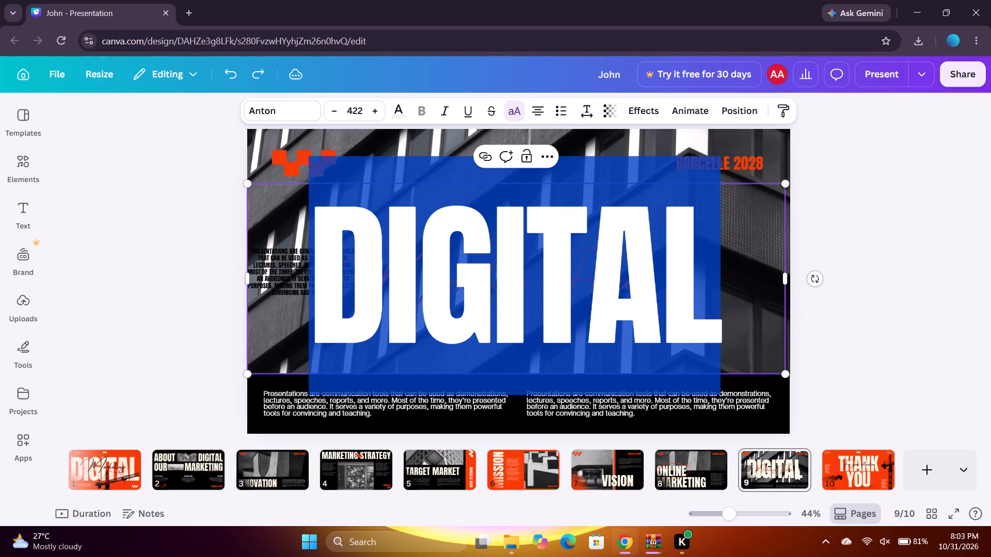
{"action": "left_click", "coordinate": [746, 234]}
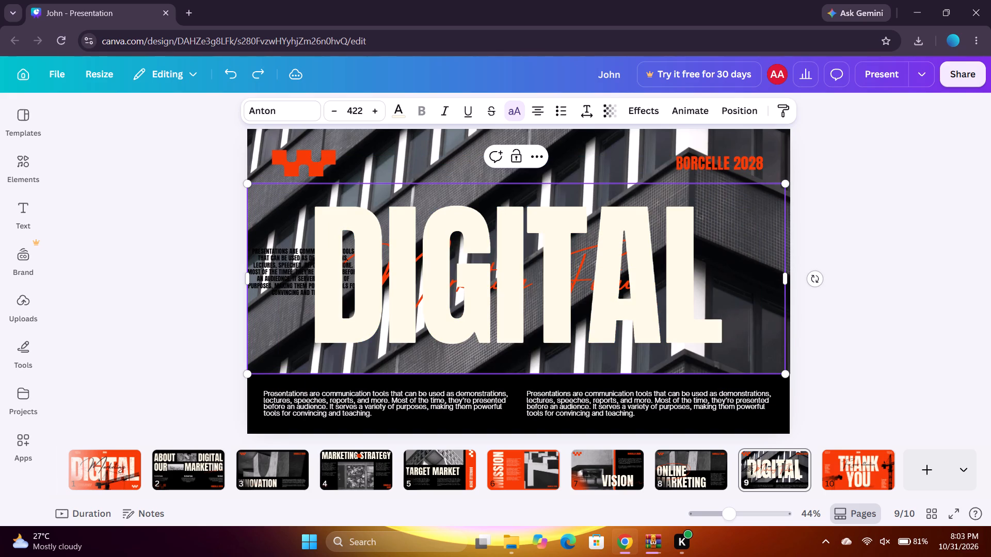
Scale the DIGITAL title on slide 9 down to font size 240.
{"action": "triple_click", "coordinate": [588, 270]}
{"action": "left_click_drag", "start_coordinate": [588, 270], "coordinate": [712, 293]}
{"action": "left_click_drag", "start_coordinate": [786, 376], "coordinate": [539, 335]}
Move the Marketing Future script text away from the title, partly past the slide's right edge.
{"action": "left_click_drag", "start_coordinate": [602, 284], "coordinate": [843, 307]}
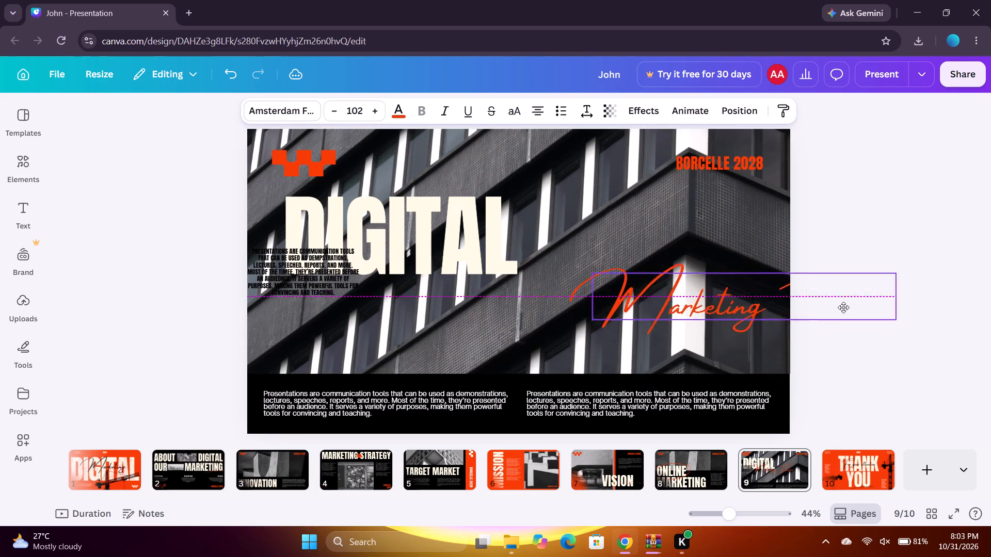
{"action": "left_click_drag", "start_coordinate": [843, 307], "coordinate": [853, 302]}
Move the reduced DIGITAL title to the horizontal centre of the slide, above the black text band.
{"action": "left_click_drag", "start_coordinate": [443, 223], "coordinate": [549, 254]}
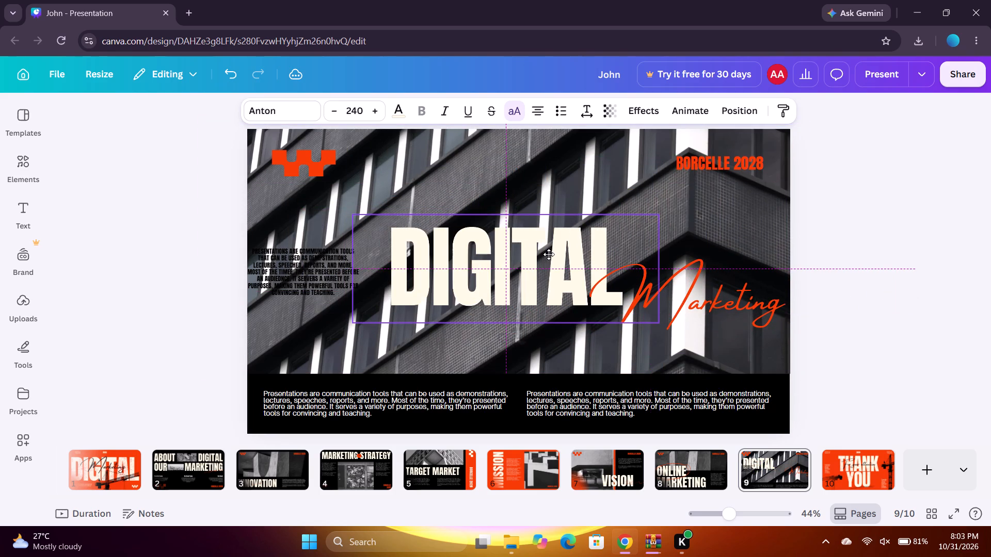
{"action": "left_click_drag", "start_coordinate": [549, 254], "coordinate": [497, 225]}
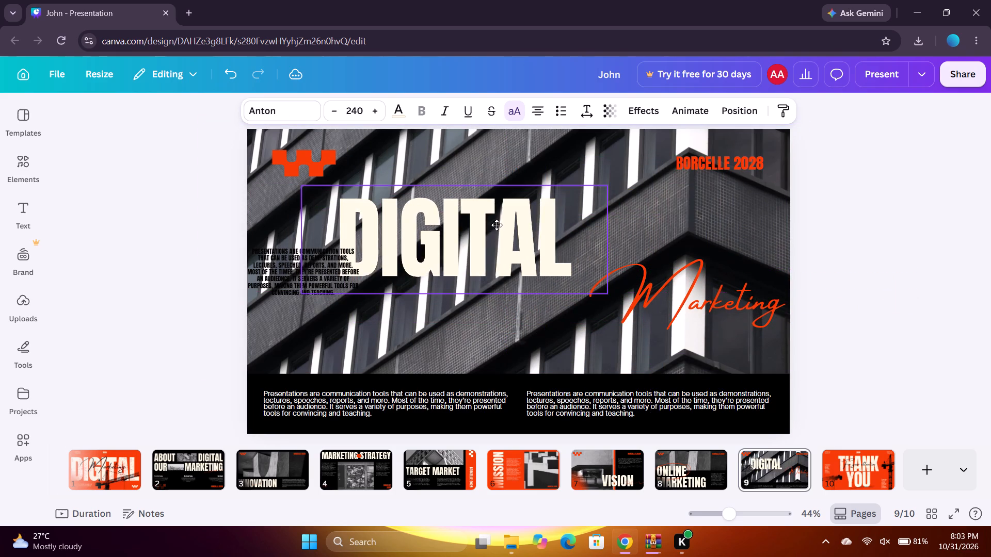
{"action": "left_click_drag", "start_coordinate": [497, 225], "coordinate": [567, 258]}
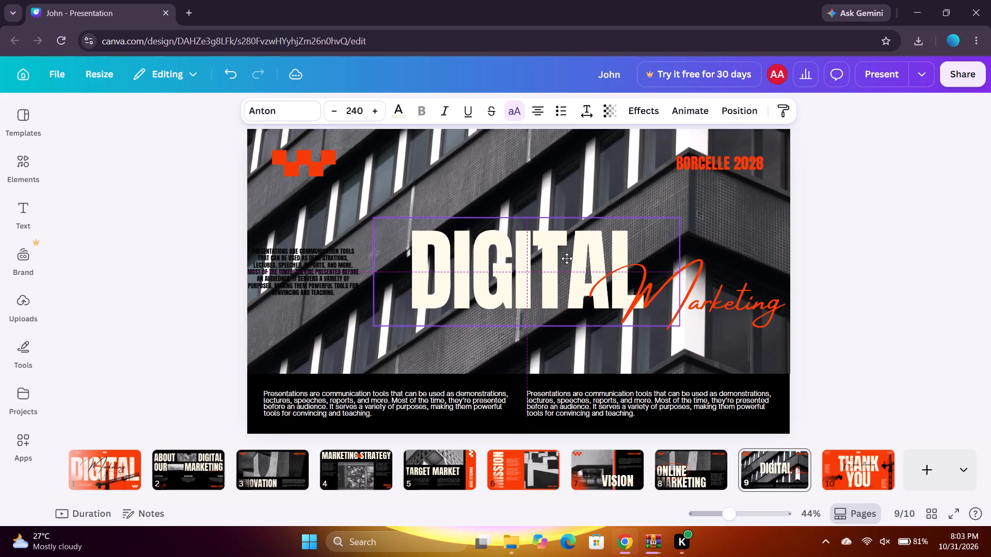
{"action": "left_click_drag", "start_coordinate": [567, 258], "coordinate": [564, 259]}
{"action": "triple_click", "coordinate": [564, 259]}
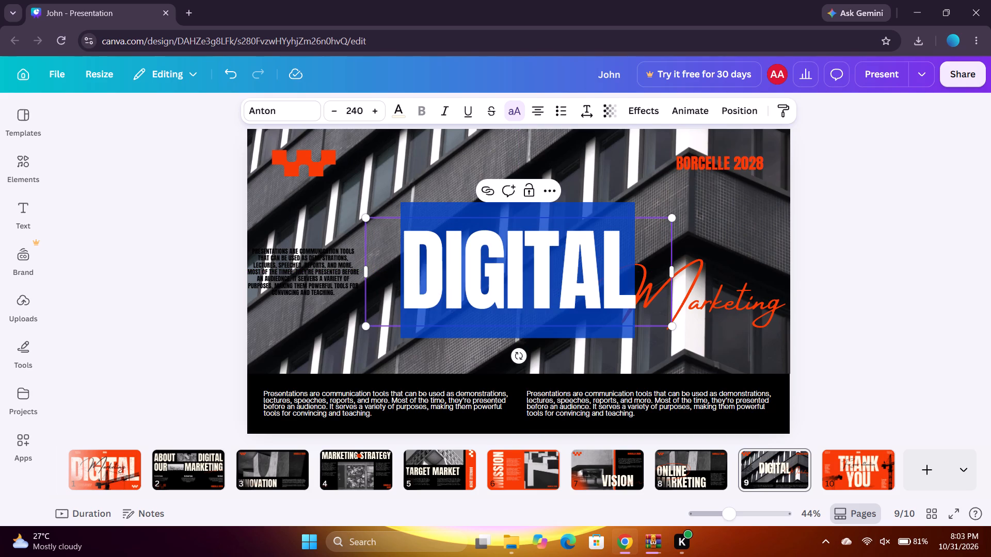
{"action": "left_click", "coordinate": [539, 278]}
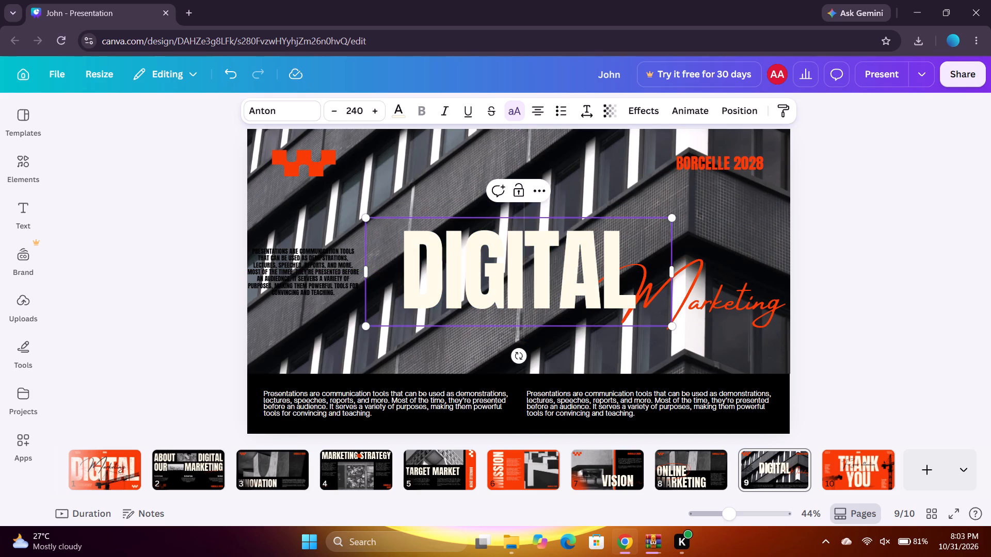
{"action": "left_click", "coordinate": [607, 266]}
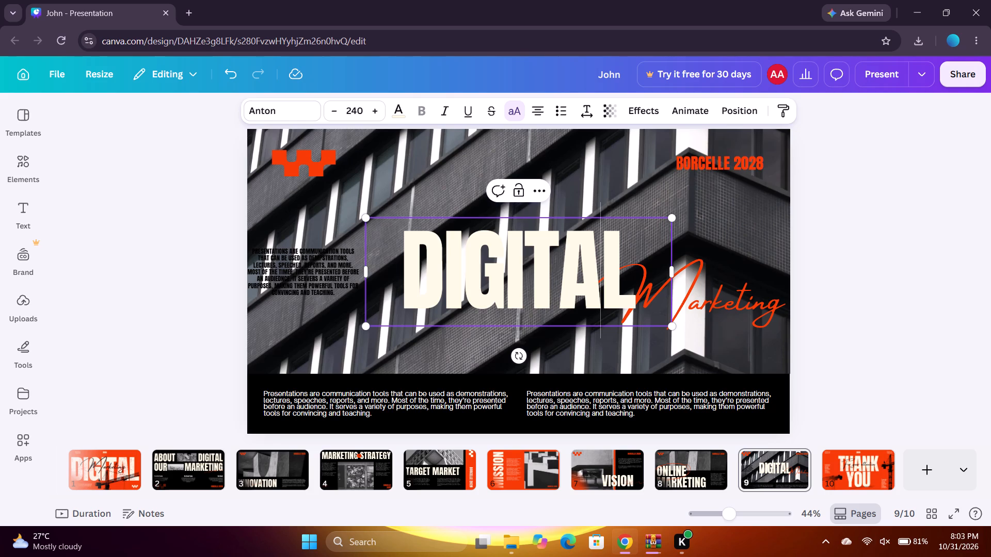
{"action": "triple_click", "coordinate": [607, 266]}
Move the Marketing Future script text directly beneath the DIGITAL title, roughly centred under it.
{"action": "left_click_drag", "start_coordinate": [712, 303], "coordinate": [717, 311]}
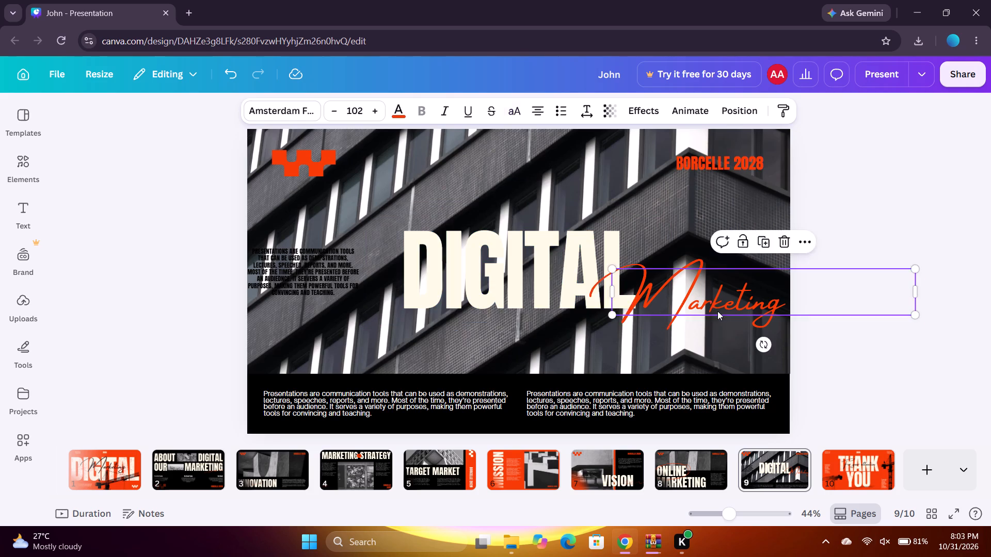
{"action": "left_click_drag", "start_coordinate": [717, 311], "coordinate": [471, 353]}
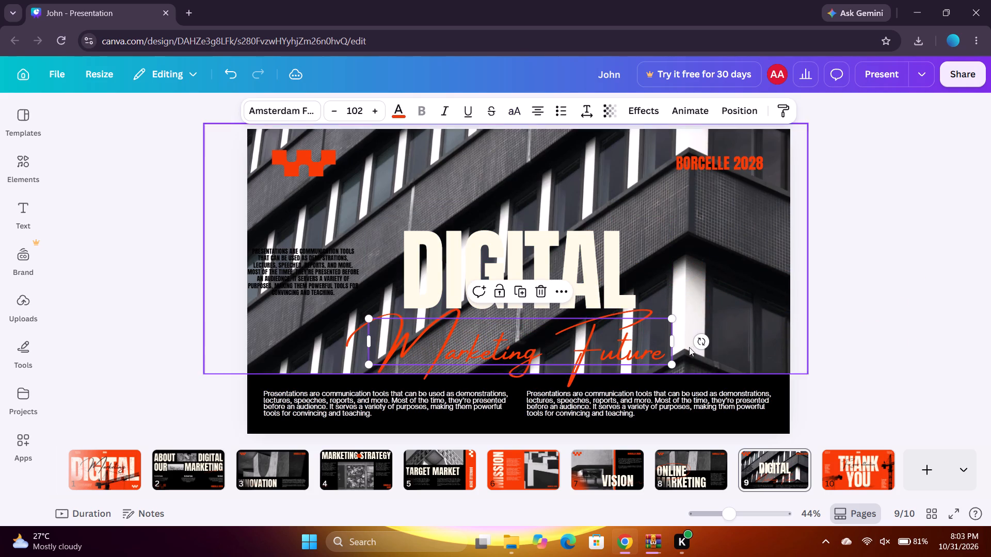
Scale the Marketing Future script text on slide 9 down to font size 53.3.
{"action": "left_click_drag", "start_coordinate": [672, 364], "coordinate": [526, 343]}
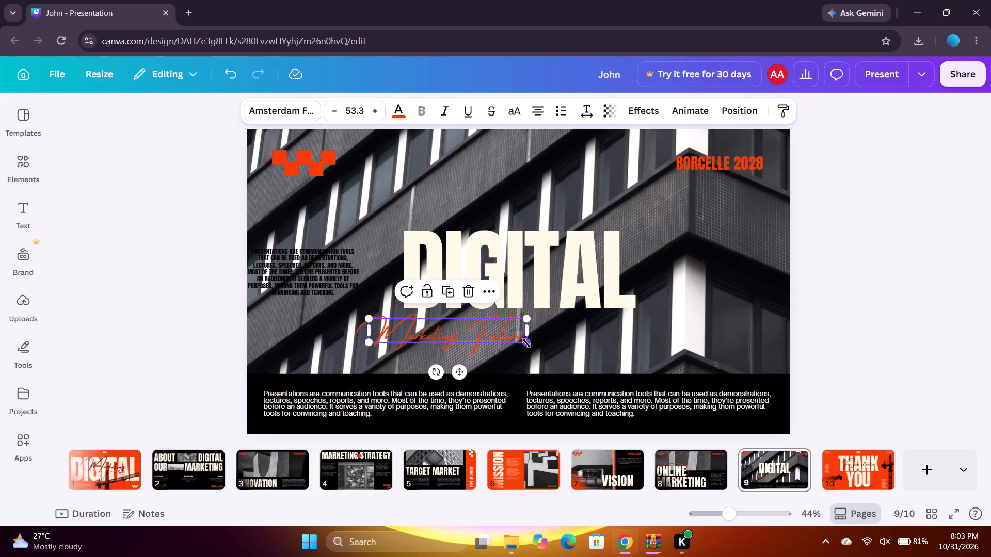
Move the reduced Marketing Future script text onto the upper edge of the DIGITAL title, slightly right of the slide's centre.
{"action": "left_click_drag", "start_coordinate": [492, 336], "coordinate": [657, 222]}
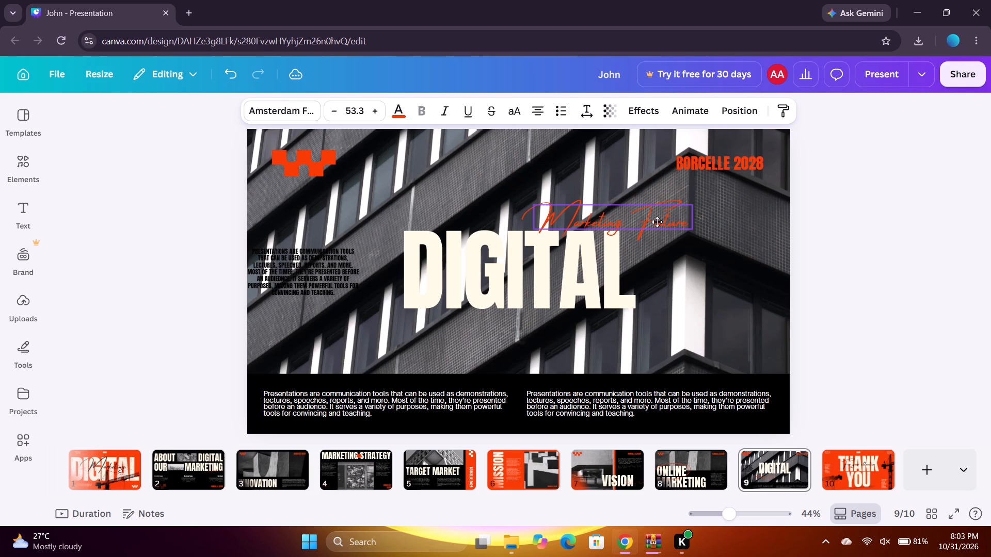
{"action": "left_click_drag", "start_coordinate": [657, 222], "coordinate": [643, 220]}
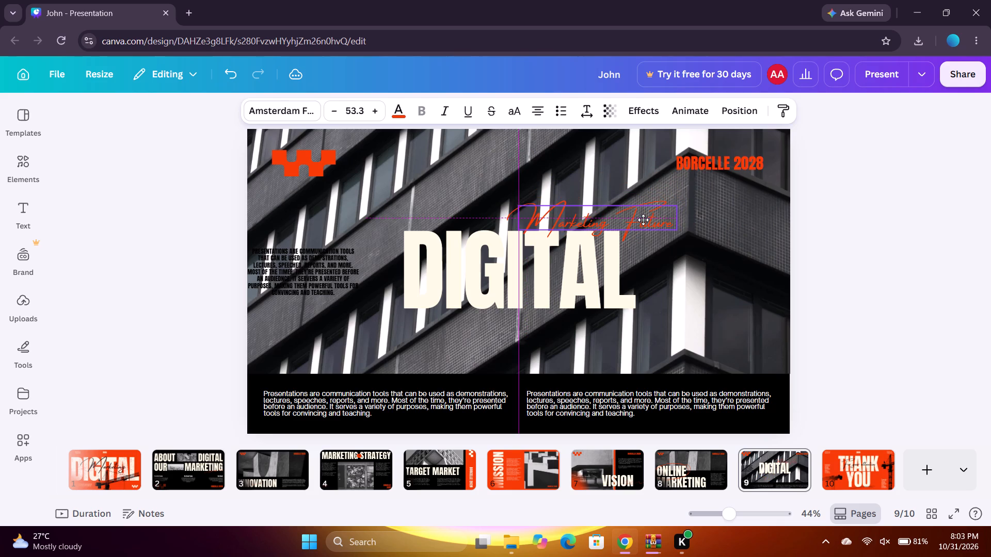
{"action": "left_click_drag", "start_coordinate": [643, 220], "coordinate": [646, 219]}
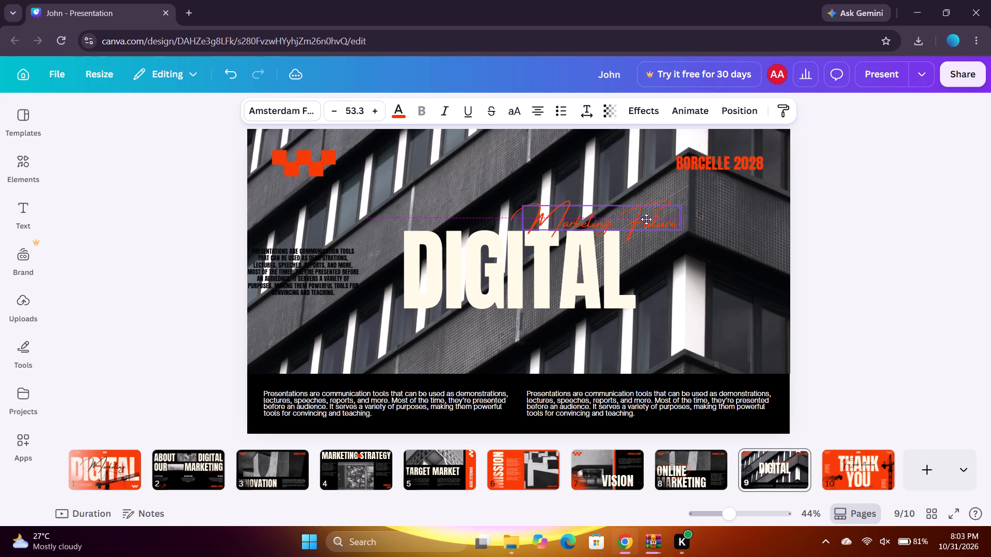
{"action": "left_click_drag", "start_coordinate": [646, 219], "coordinate": [646, 220]}
{"action": "left_click", "coordinate": [674, 275]}
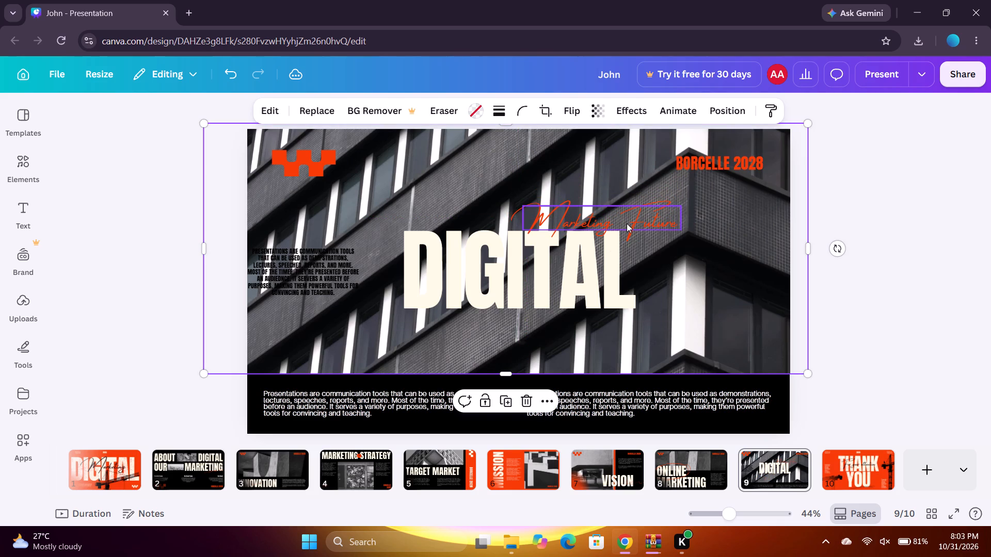
{"action": "left_click_drag", "start_coordinate": [627, 223], "coordinate": [534, 223]}
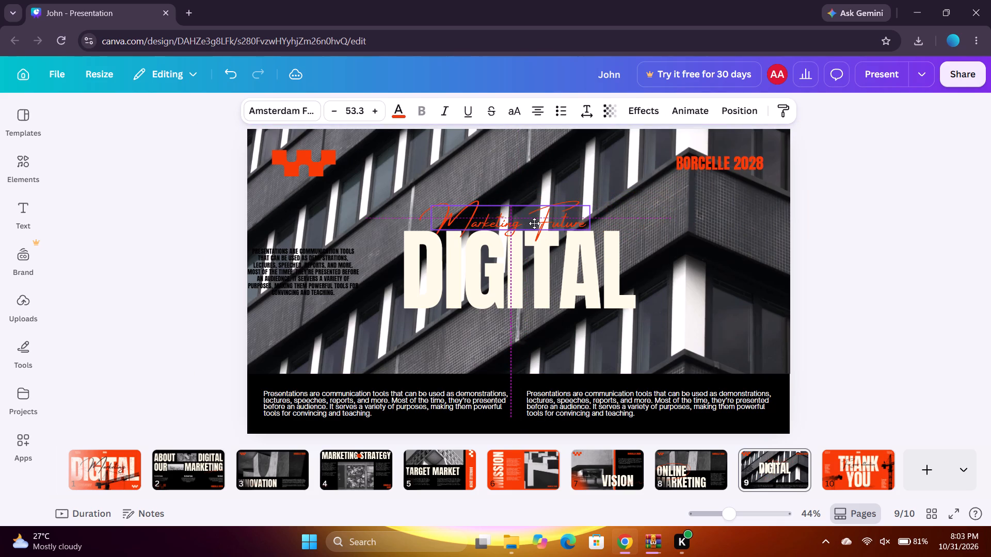
{"action": "left_click_drag", "start_coordinate": [534, 223], "coordinate": [540, 223]}
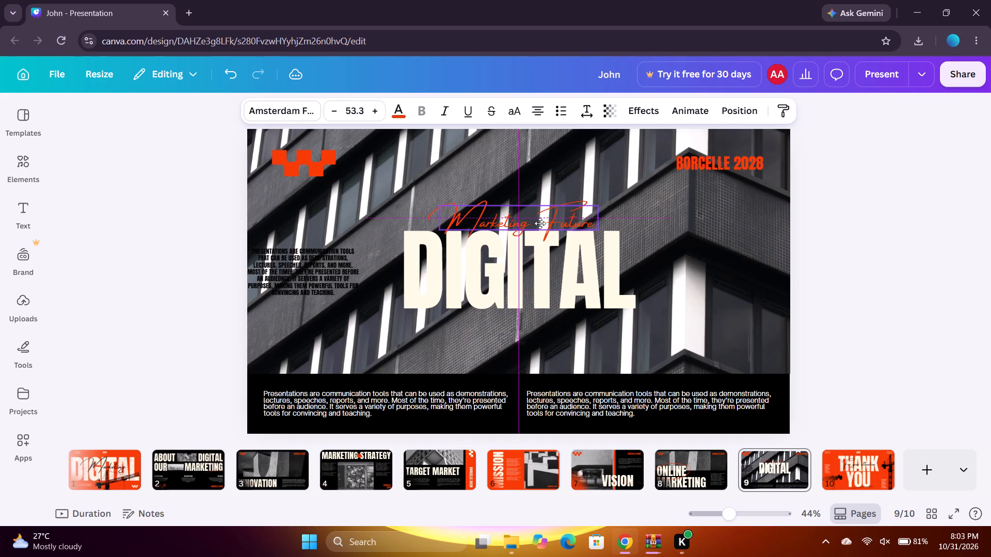
{"action": "left_click_drag", "start_coordinate": [540, 223], "coordinate": [538, 228]}
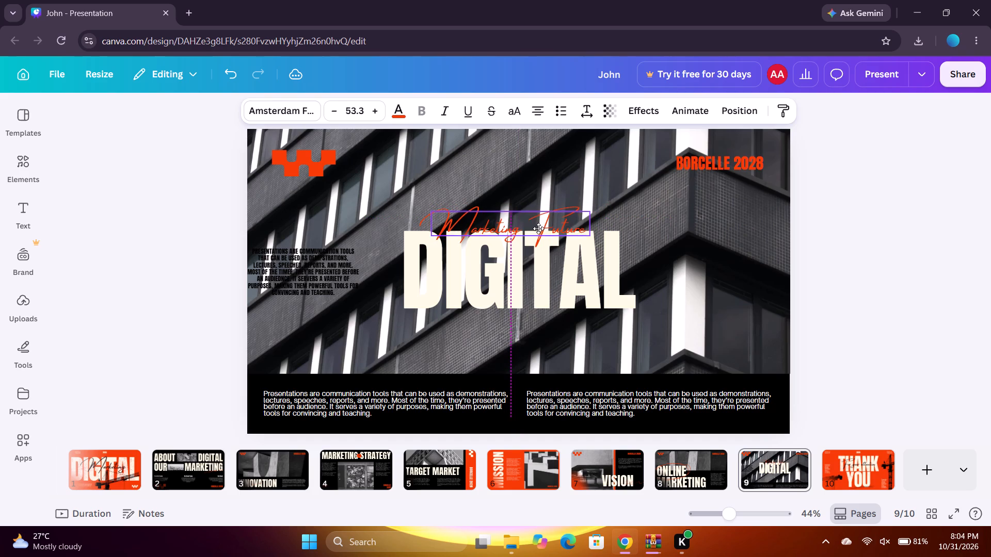
{"action": "left_click_drag", "start_coordinate": [538, 228], "coordinate": [526, 227]}
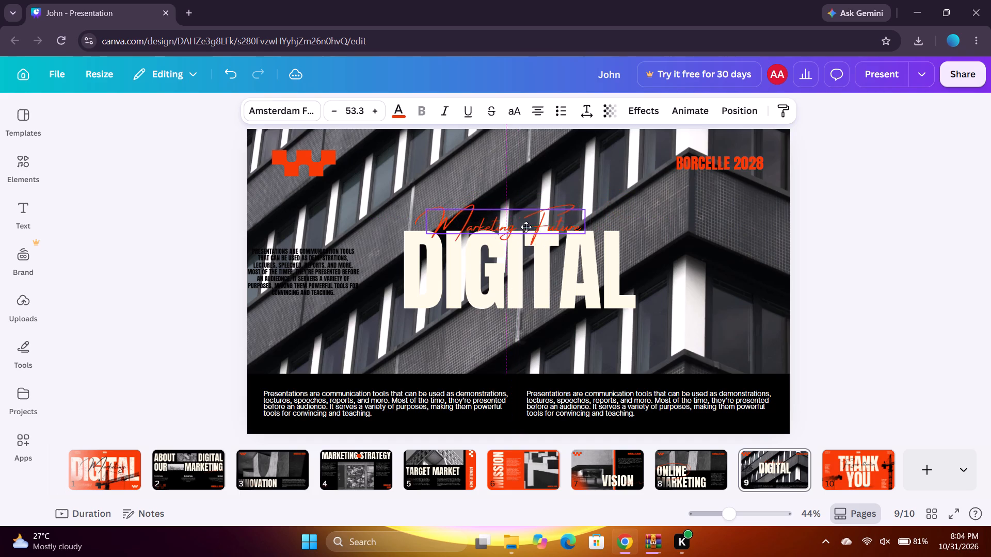
{"action": "left_click_drag", "start_coordinate": [526, 227], "coordinate": [560, 226]}
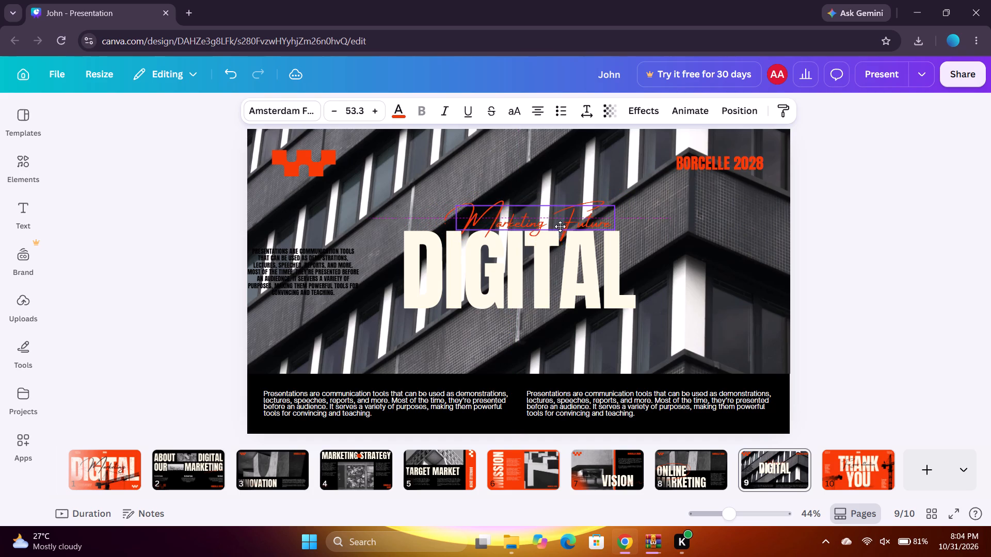
{"action": "left_click_drag", "start_coordinate": [560, 226], "coordinate": [561, 226]}
{"action": "left_click_drag", "start_coordinate": [561, 226], "coordinate": [561, 224]}
{"action": "left_click_drag", "start_coordinate": [561, 224], "coordinate": [562, 222]}
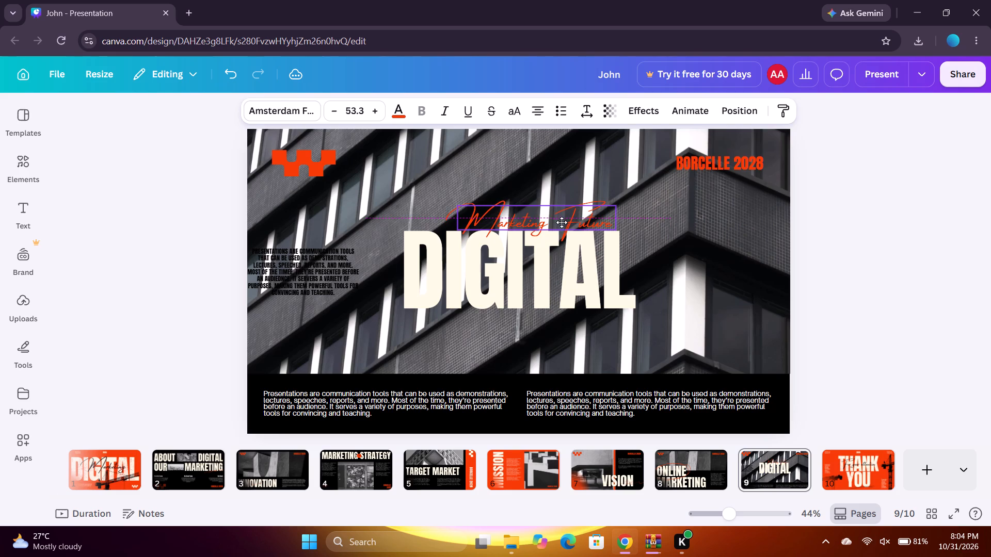
{"action": "left_click_drag", "start_coordinate": [562, 222], "coordinate": [561, 224]}
{"action": "left_click", "coordinate": [669, 280]}
{"action": "left_click", "coordinate": [705, 286]}
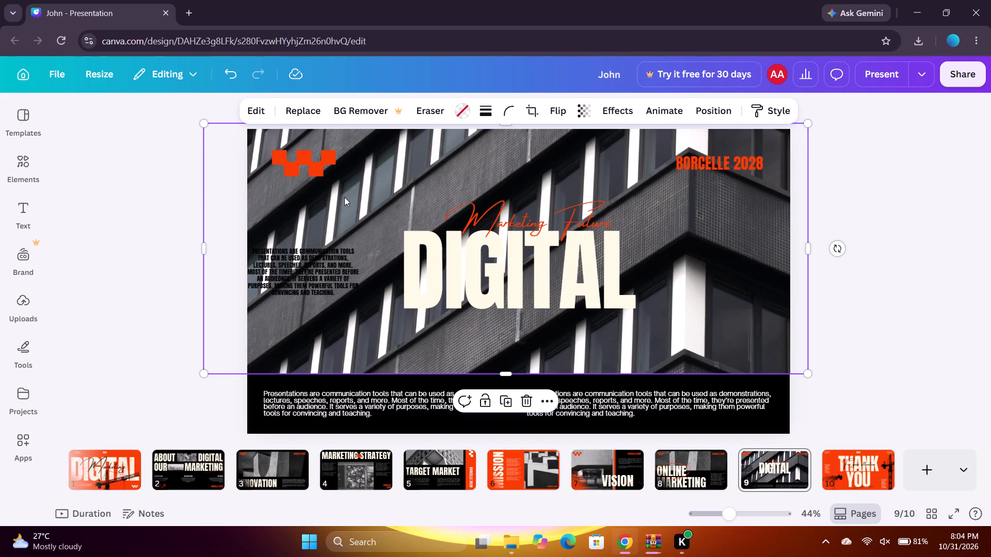
{"action": "left_click", "coordinate": [296, 154]}
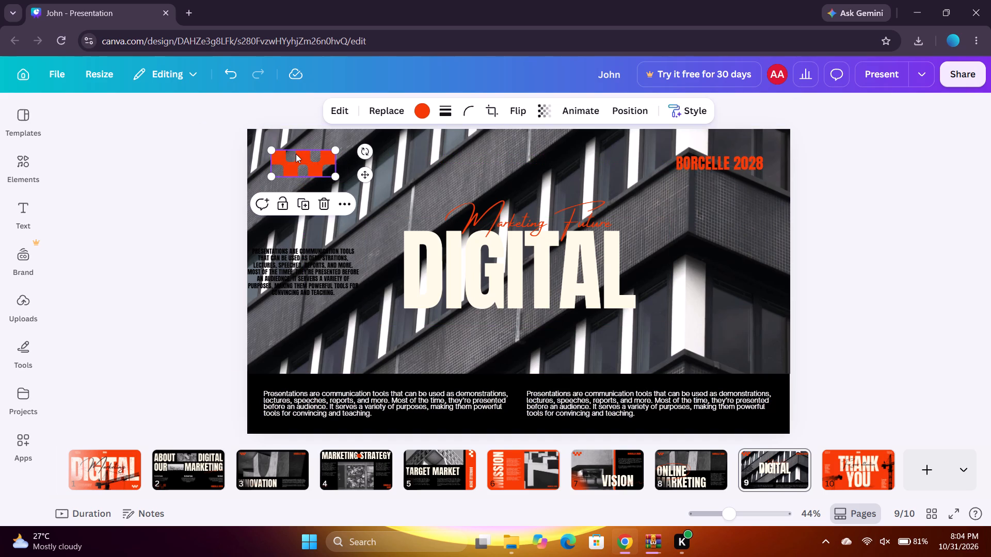
Move the small black paragraph from beside the DIGITAL title to directly beneath the BORCELLE 2028 text.
{"action": "left_click_drag", "start_coordinate": [301, 255], "coordinate": [712, 188]}
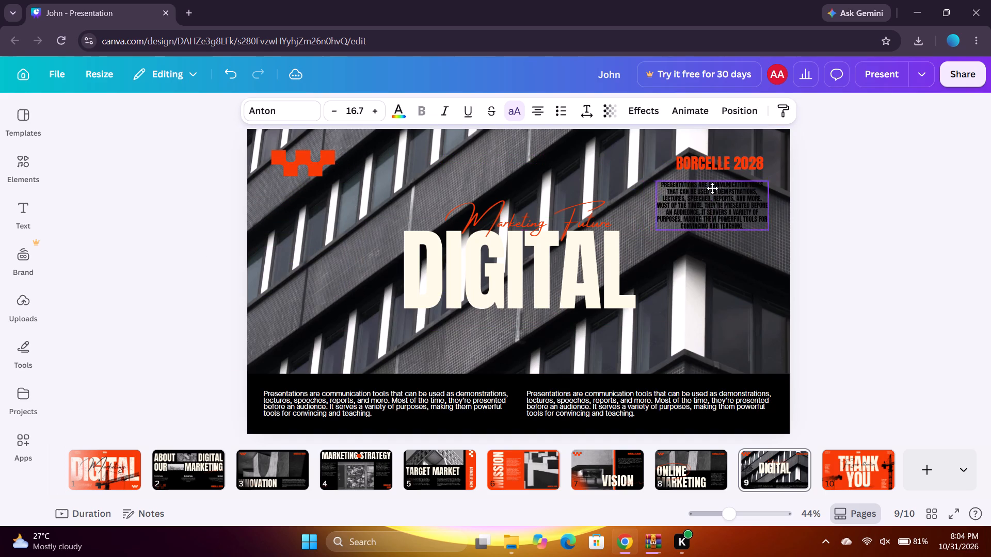
{"action": "left_click_drag", "start_coordinate": [712, 188], "coordinate": [717, 181]}
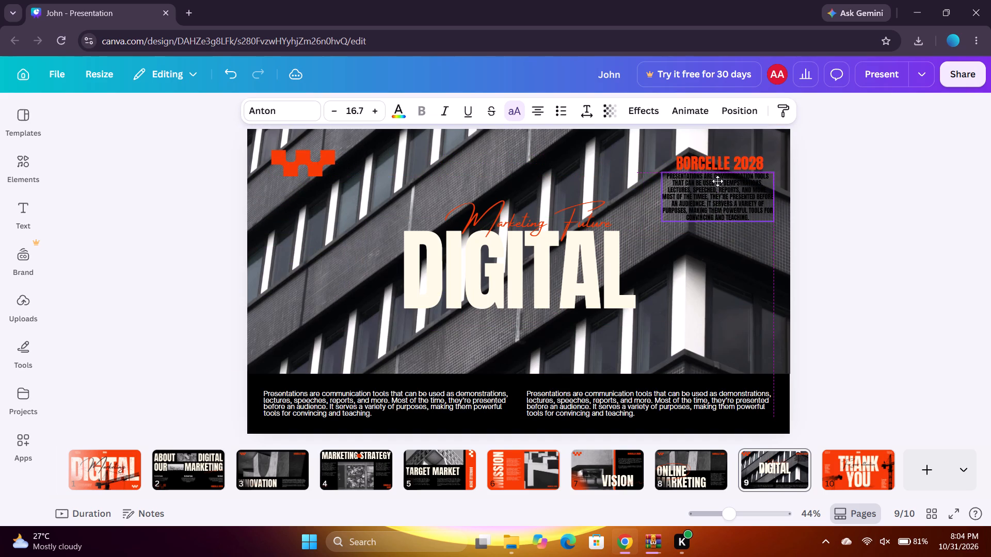
{"action": "left_click_drag", "start_coordinate": [717, 181], "coordinate": [722, 181]}
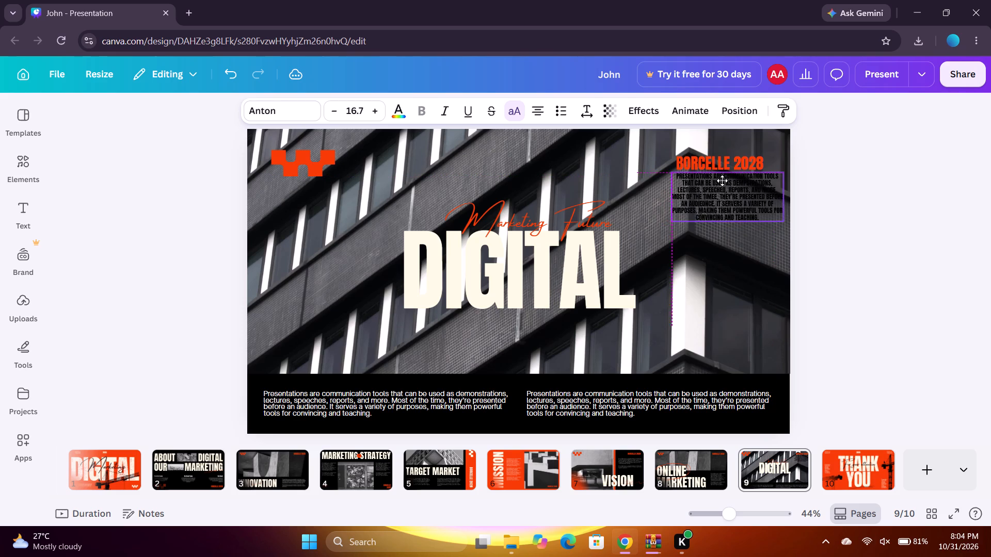
{"action": "left_click_drag", "start_coordinate": [722, 181], "coordinate": [720, 183]}
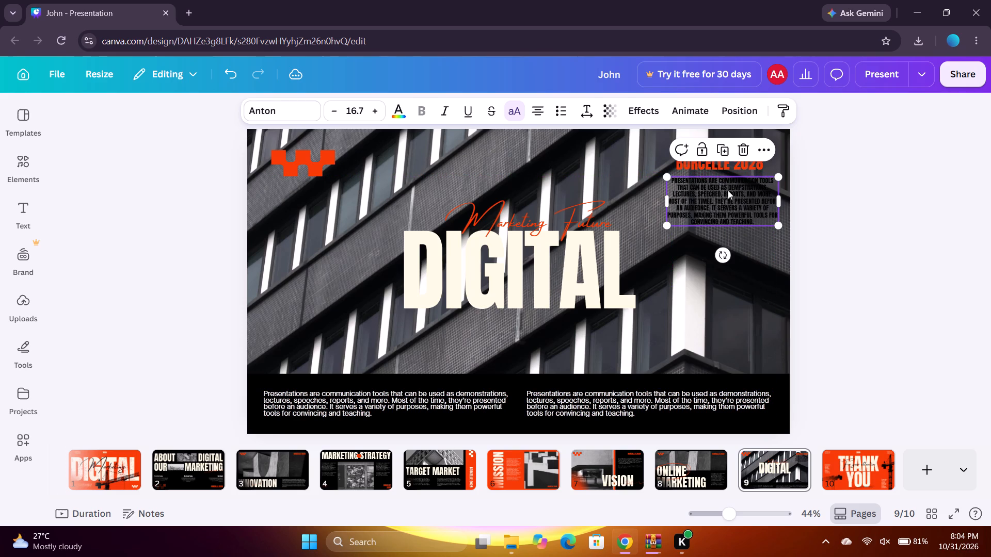
Change the text colour of the paragraph under BORCELLE 2028 to white (#ffffff).
{"action": "triple_click", "coordinate": [728, 190]}
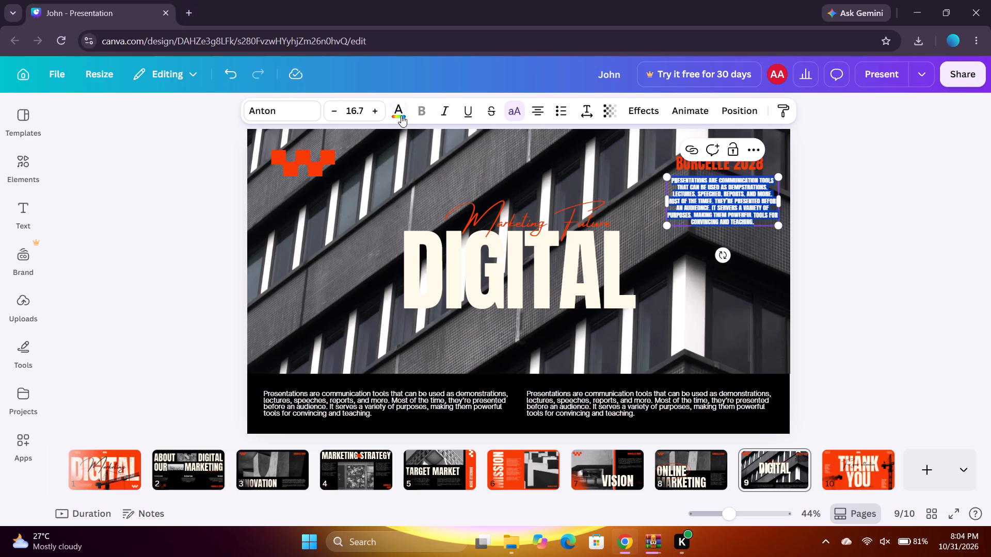
{"action": "left_click", "coordinate": [399, 116]}
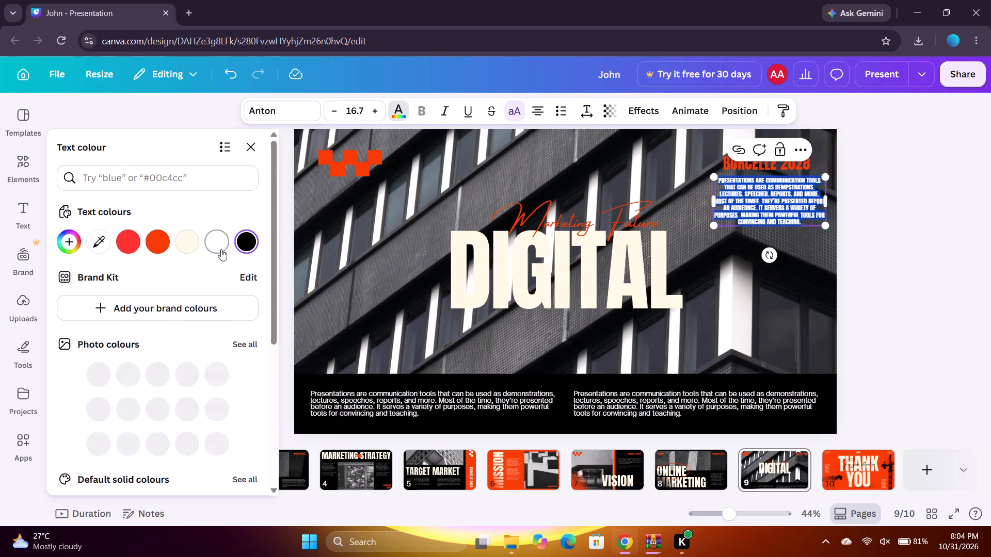
{"action": "left_click", "coordinate": [184, 249]}
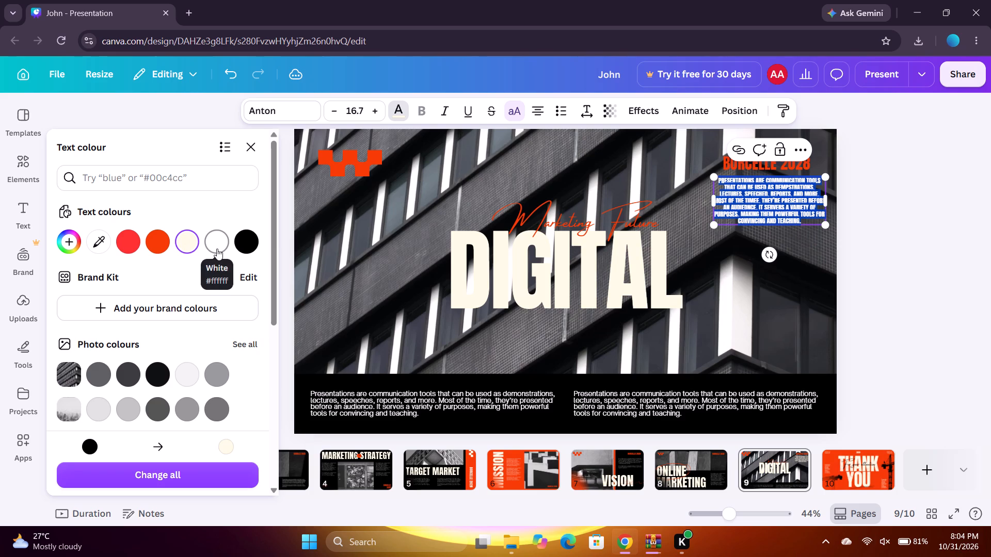
{"action": "left_click", "coordinate": [217, 249]}
{"action": "left_click", "coordinate": [758, 275]}
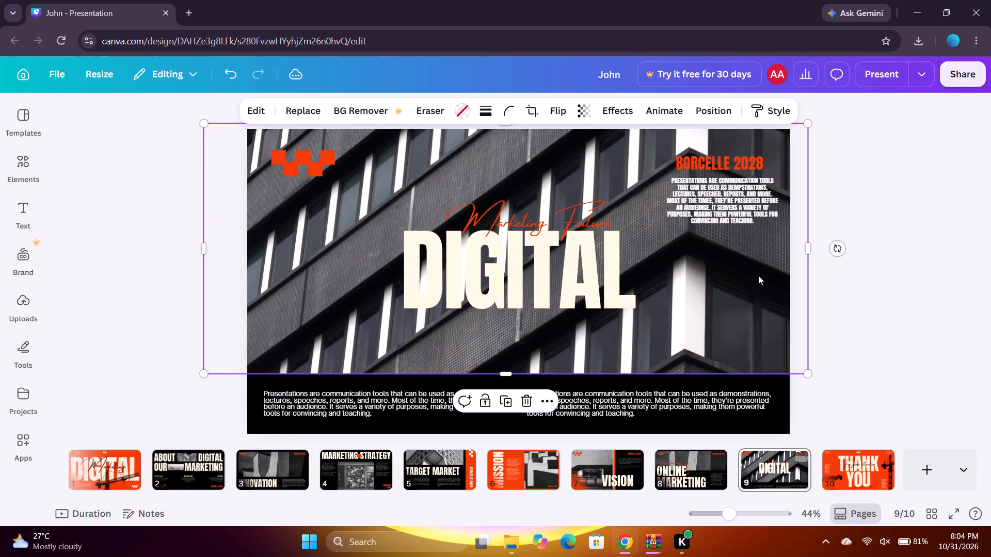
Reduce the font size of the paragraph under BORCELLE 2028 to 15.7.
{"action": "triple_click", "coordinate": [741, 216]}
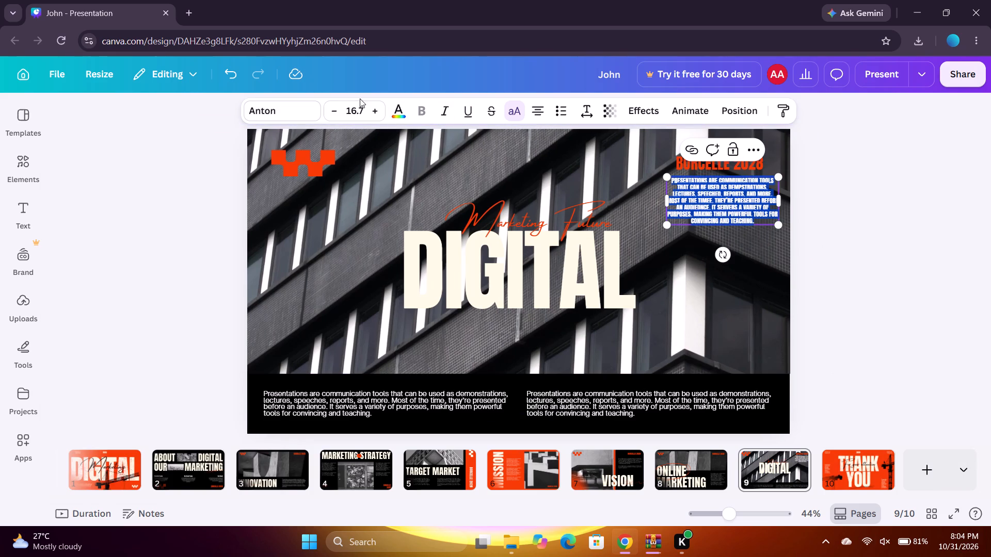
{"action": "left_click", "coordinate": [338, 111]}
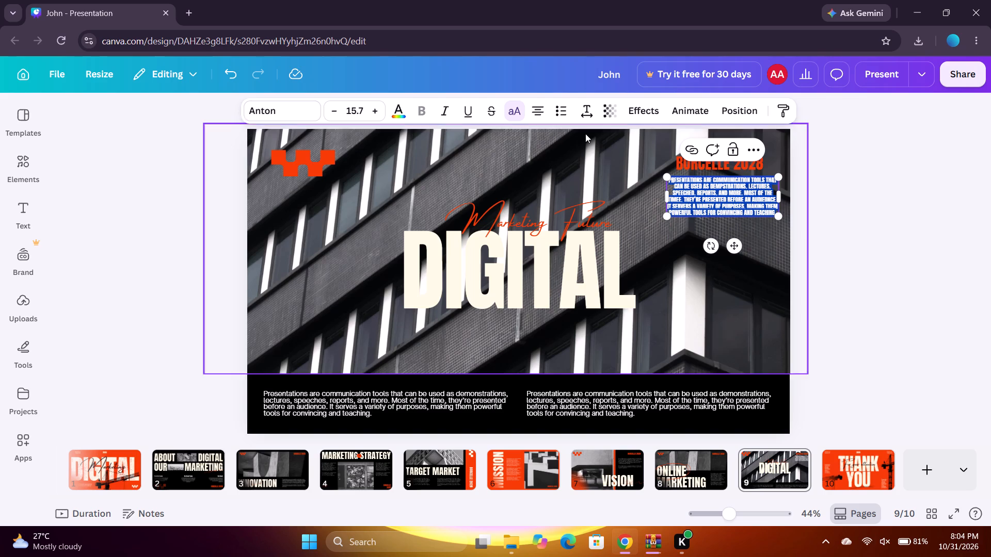
Cycle through the alignment options for the paragraph under BORCELLE 2028 and set it to justified.
{"action": "left_click", "coordinate": [537, 111]}
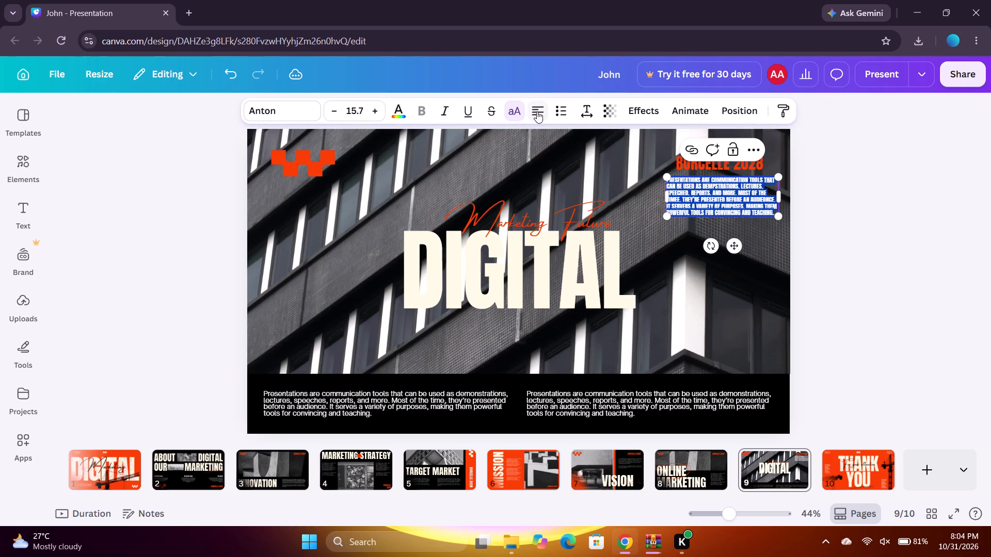
{"action": "left_click", "coordinate": [537, 111]}
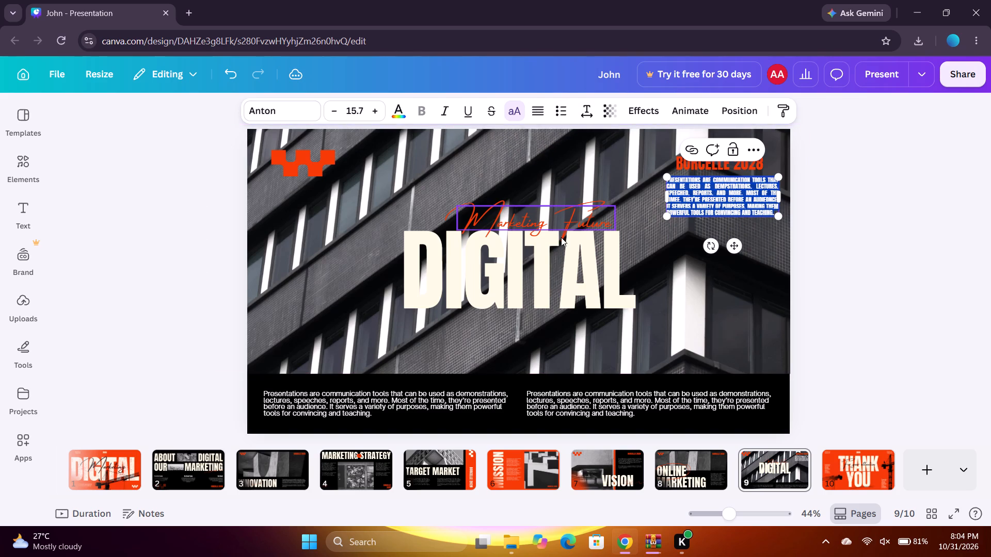
{"action": "left_click", "coordinate": [536, 113]}
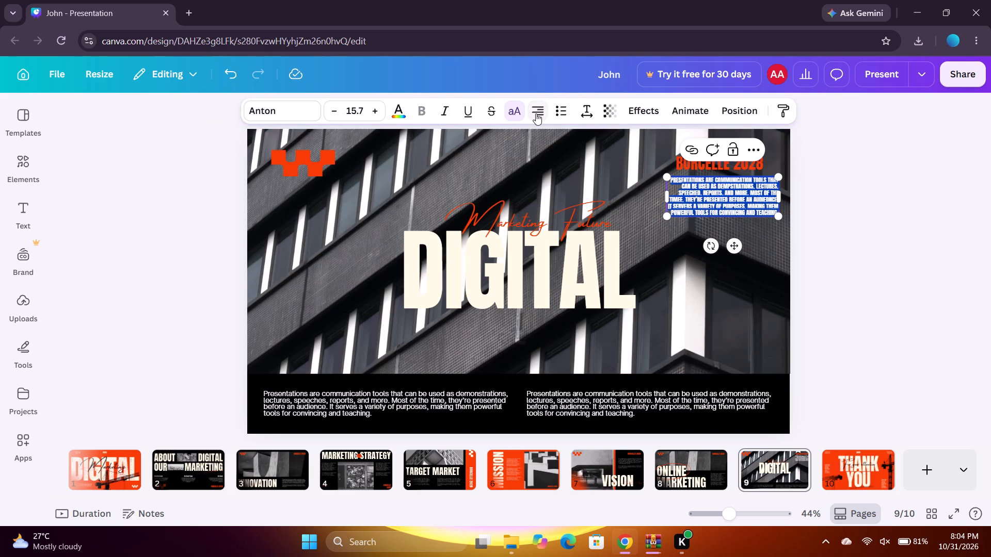
{"action": "left_click", "coordinate": [536, 113]}
{"action": "left_click", "coordinate": [536, 113]}
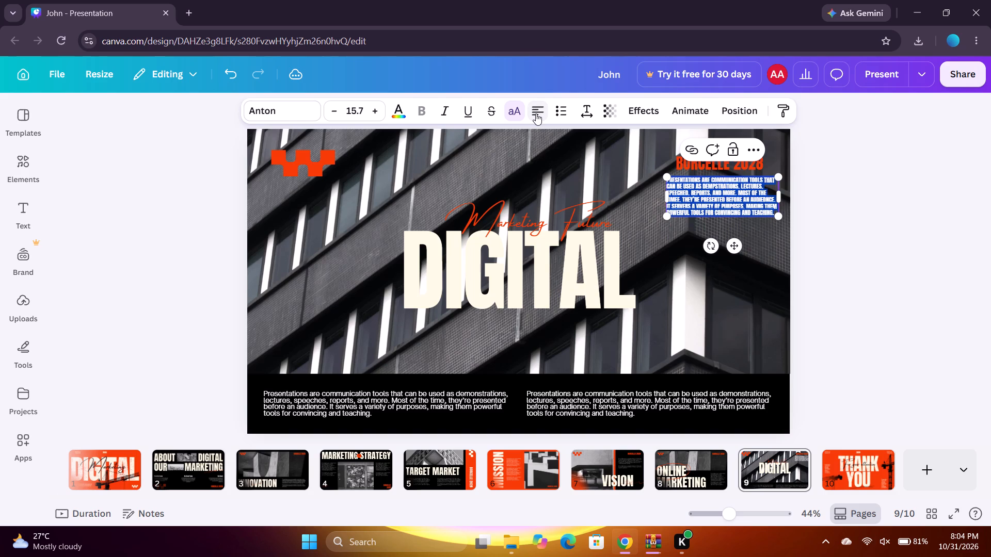
{"action": "left_click", "coordinate": [536, 113]}
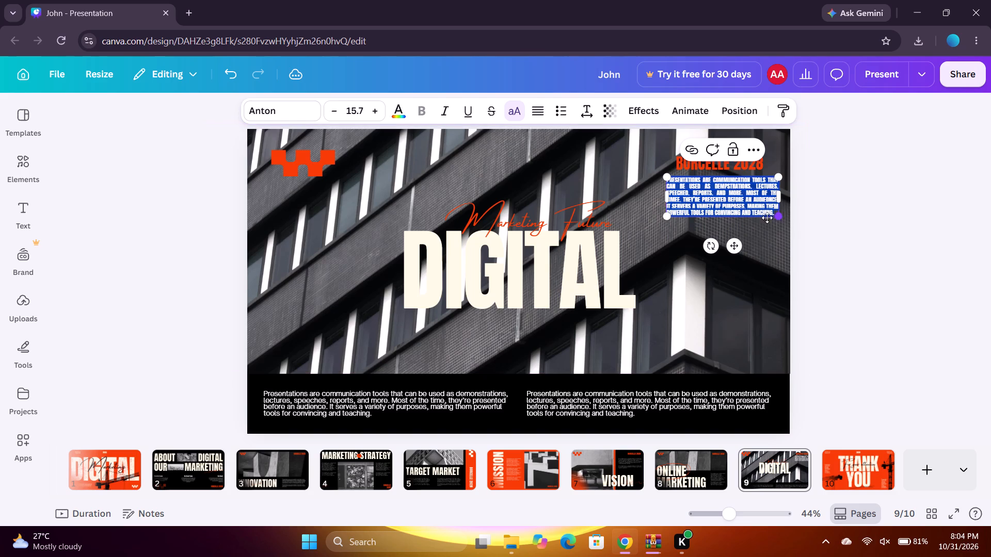
Set the font size of the justified paragraph under BORCELLE 2028 to 17.7.
{"action": "left_click", "coordinate": [334, 113]}
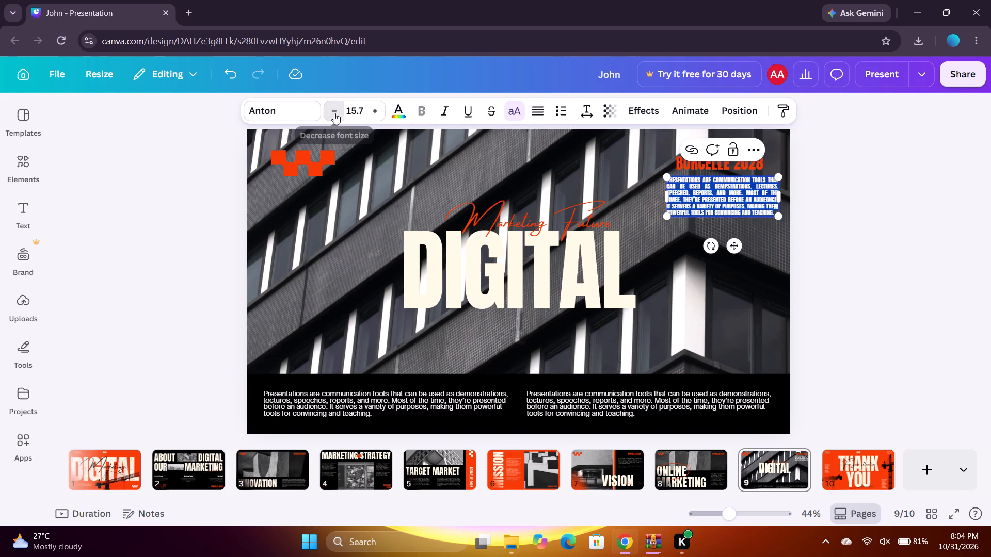
{"action": "left_click", "coordinate": [372, 112]}
{"action": "left_click", "coordinate": [372, 112]}
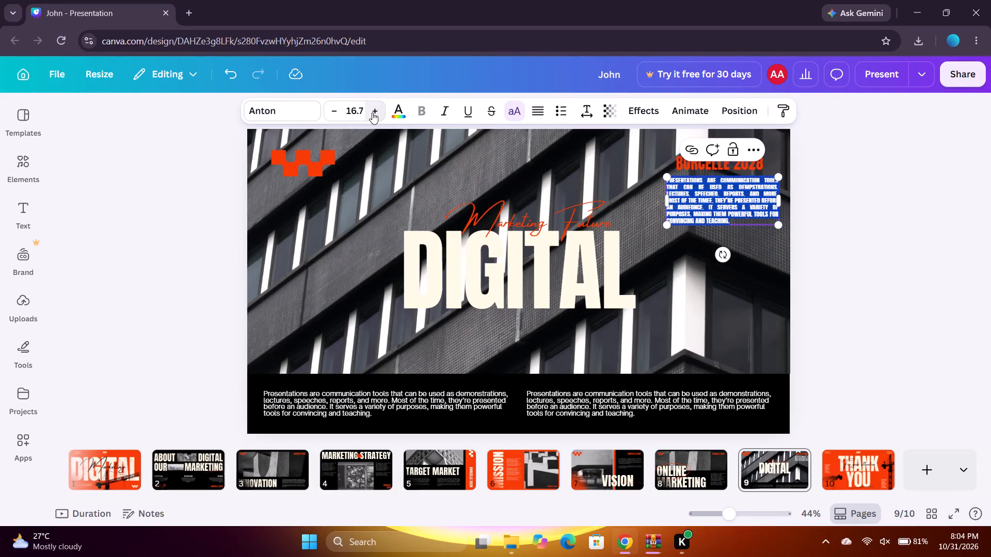
{"action": "left_click", "coordinate": [372, 112]}
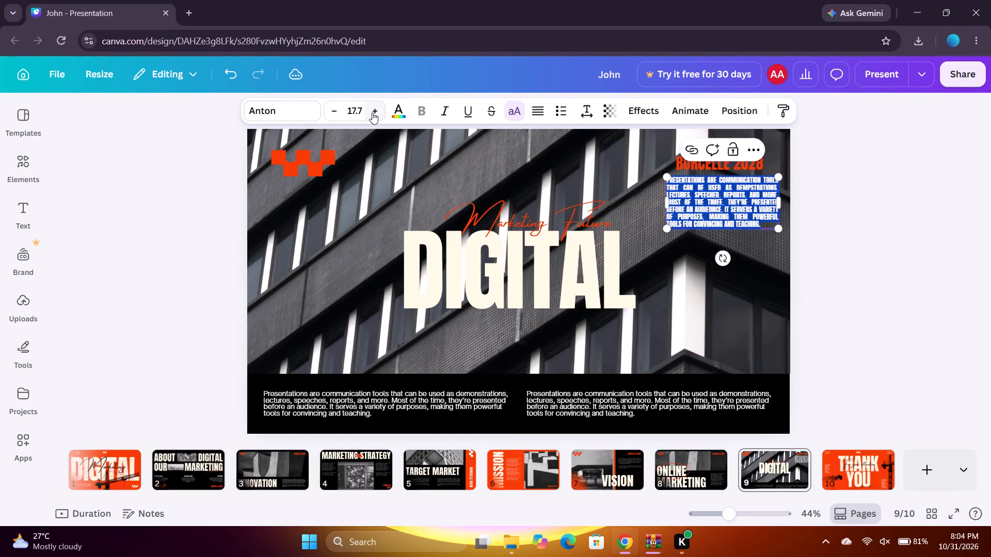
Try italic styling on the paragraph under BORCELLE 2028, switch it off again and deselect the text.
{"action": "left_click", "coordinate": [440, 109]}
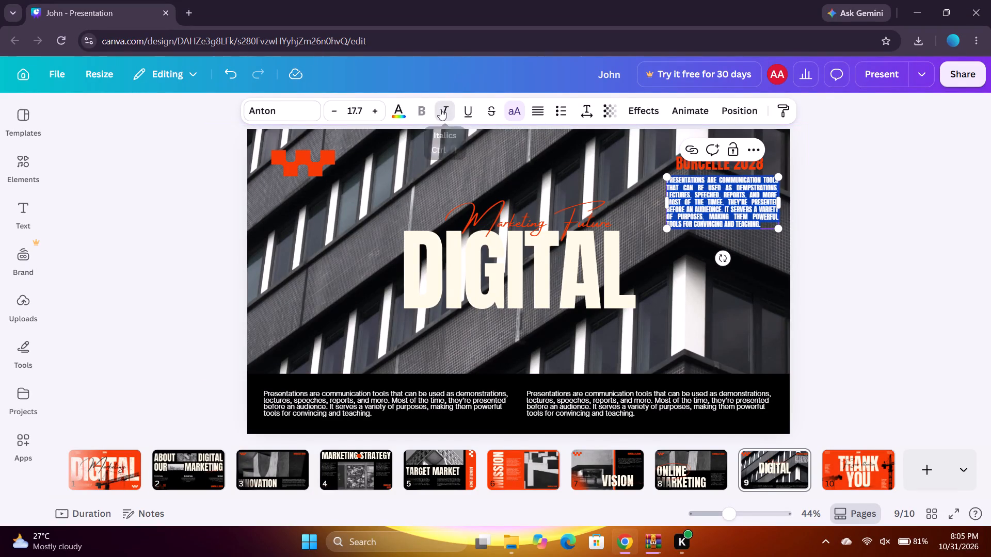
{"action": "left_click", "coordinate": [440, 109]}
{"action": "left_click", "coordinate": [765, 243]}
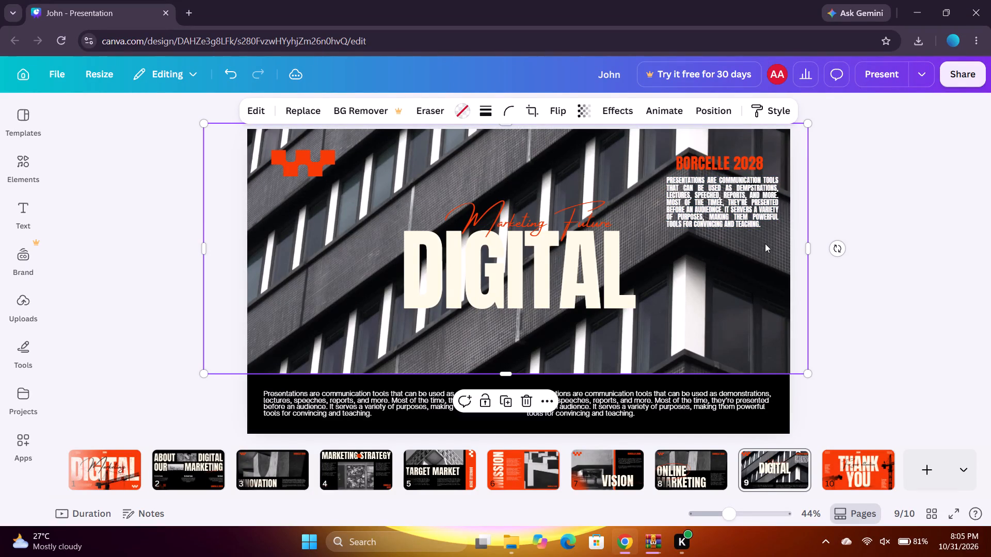
Enlarge the paragraph under BORCELLE 2028 slightly and move it up so it sits close beneath that heading.
{"action": "left_click", "coordinate": [742, 219]}
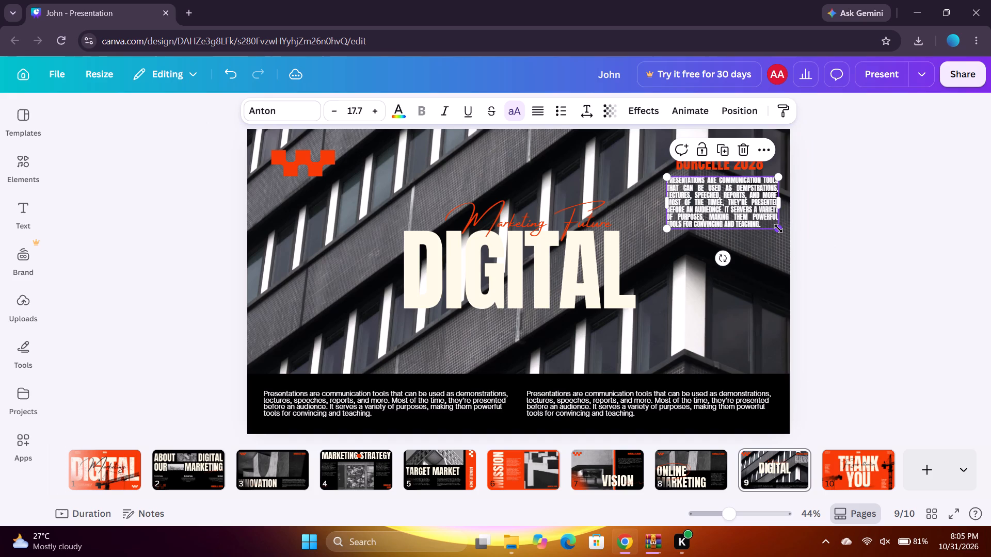
{"action": "left_click_drag", "start_coordinate": [778, 228], "coordinate": [791, 225]}
{"action": "left_click_drag", "start_coordinate": [750, 212], "coordinate": [745, 208]}
{"action": "left_click", "coordinate": [753, 275]}
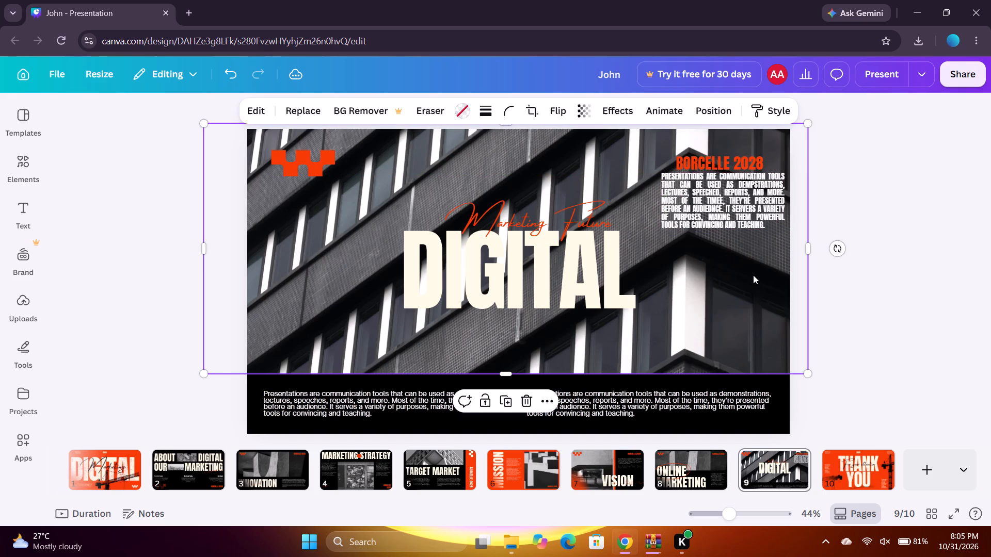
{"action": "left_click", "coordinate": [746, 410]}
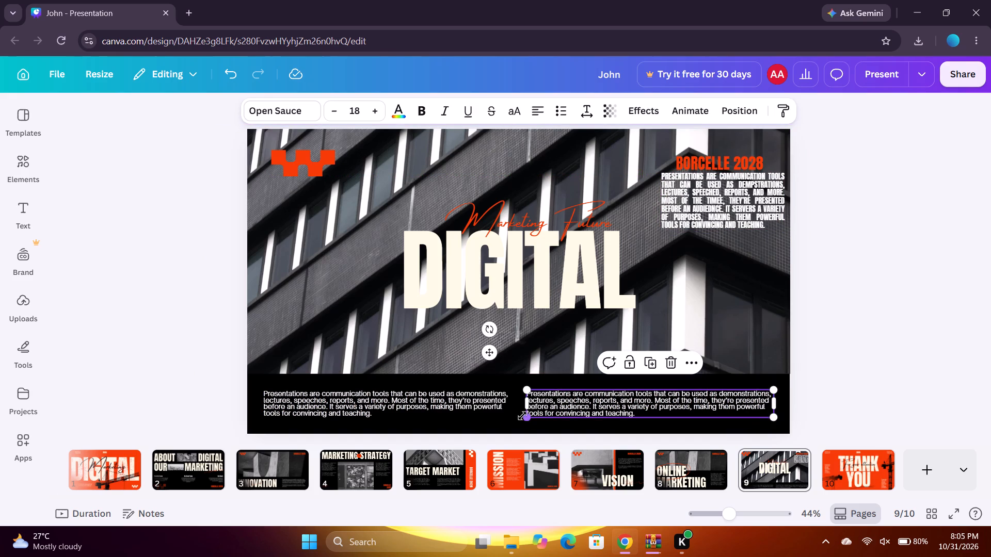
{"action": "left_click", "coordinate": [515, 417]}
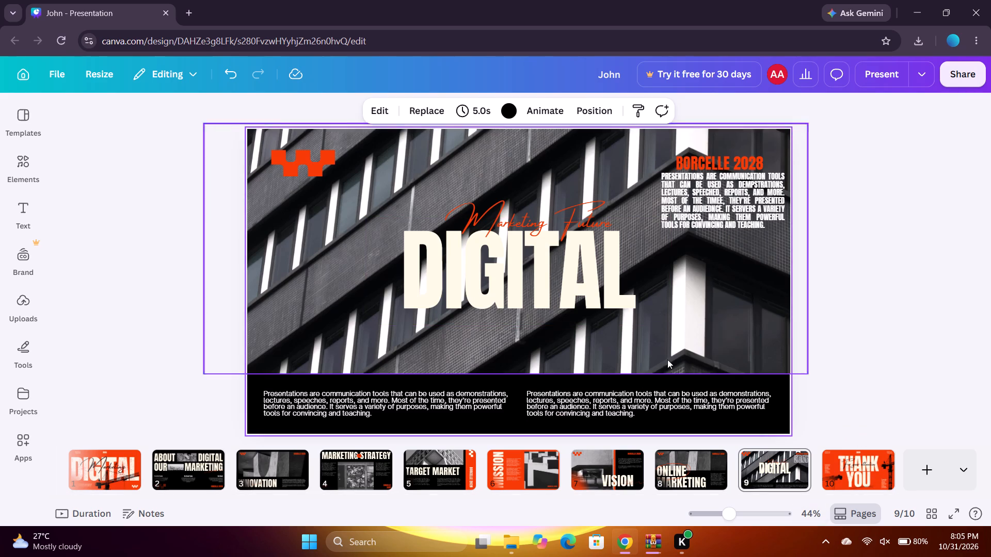
Open slide 10 and inspect its script text, small paragraph and the tall crane graphic's crop.
{"action": "left_click", "coordinate": [865, 462]}
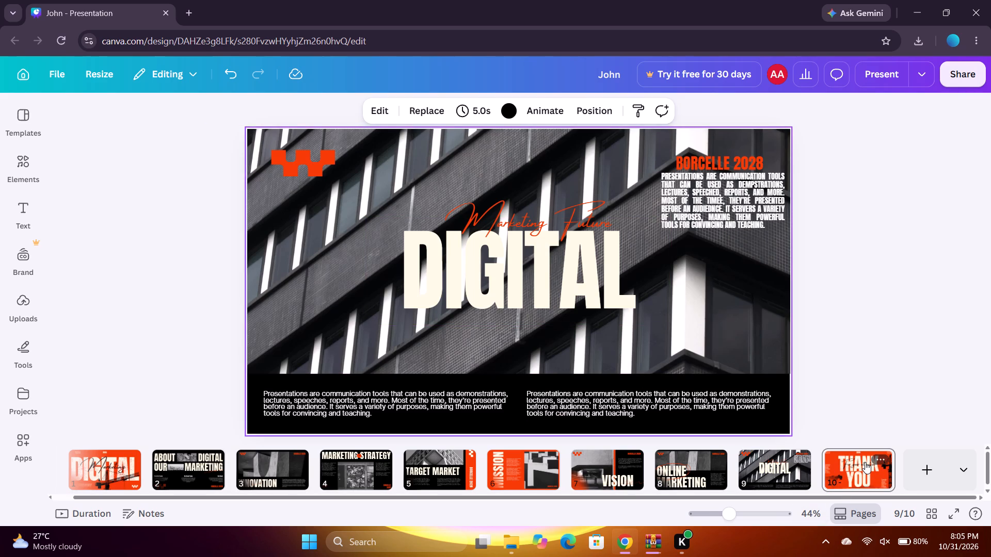
{"action": "left_click", "coordinate": [511, 243]}
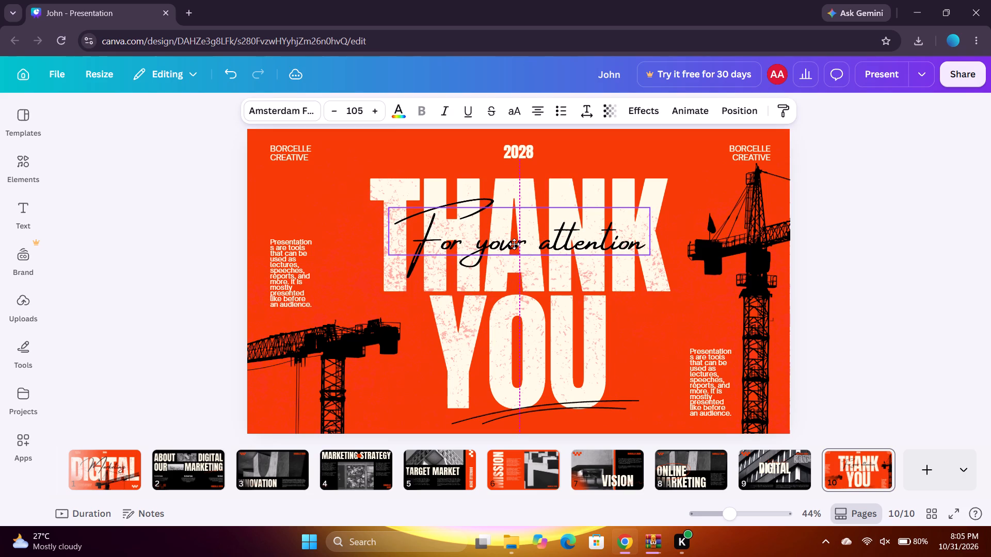
{"action": "left_click", "coordinate": [715, 381]}
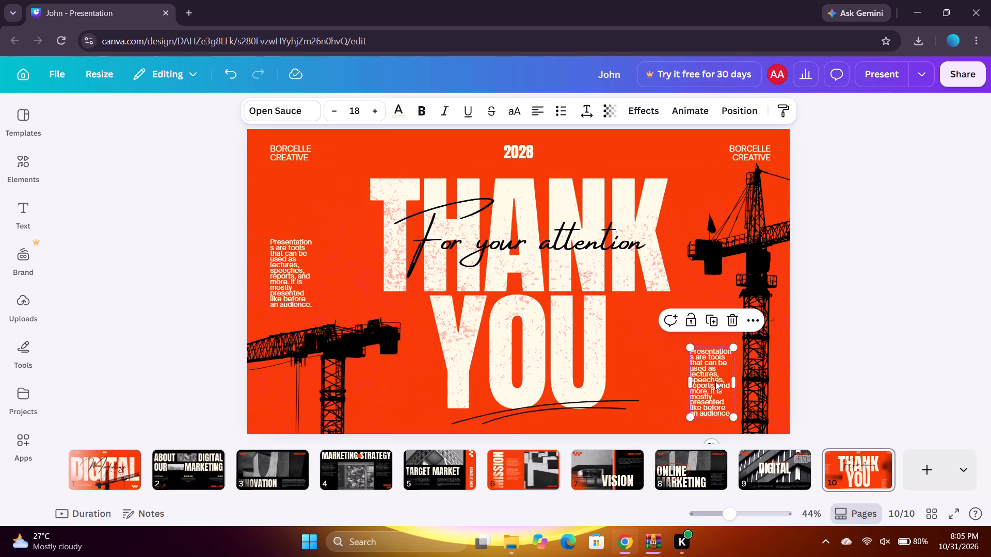
{"action": "left_click", "coordinate": [745, 247]}
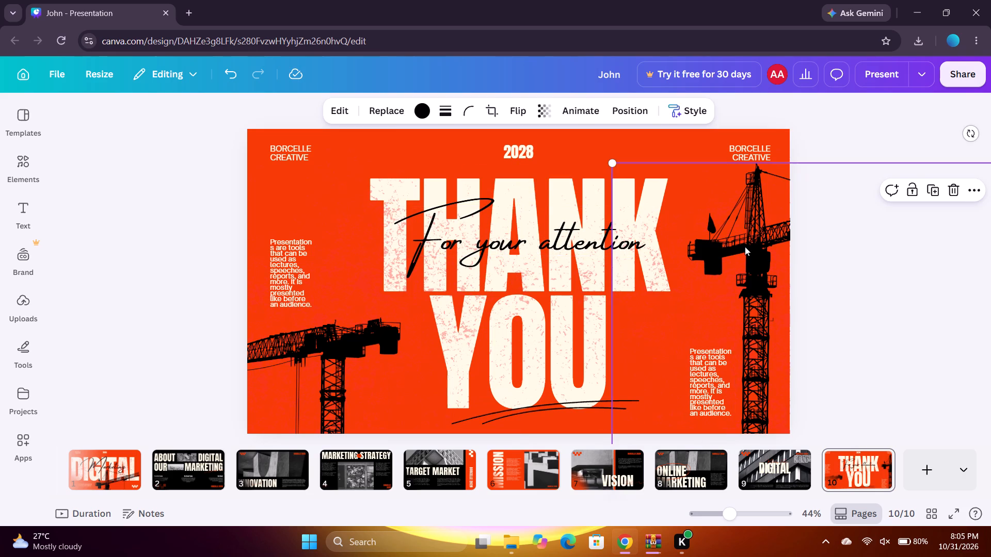
{"action": "double_click", "coordinate": [745, 247]}
{"action": "left_click", "coordinate": [748, 291]}
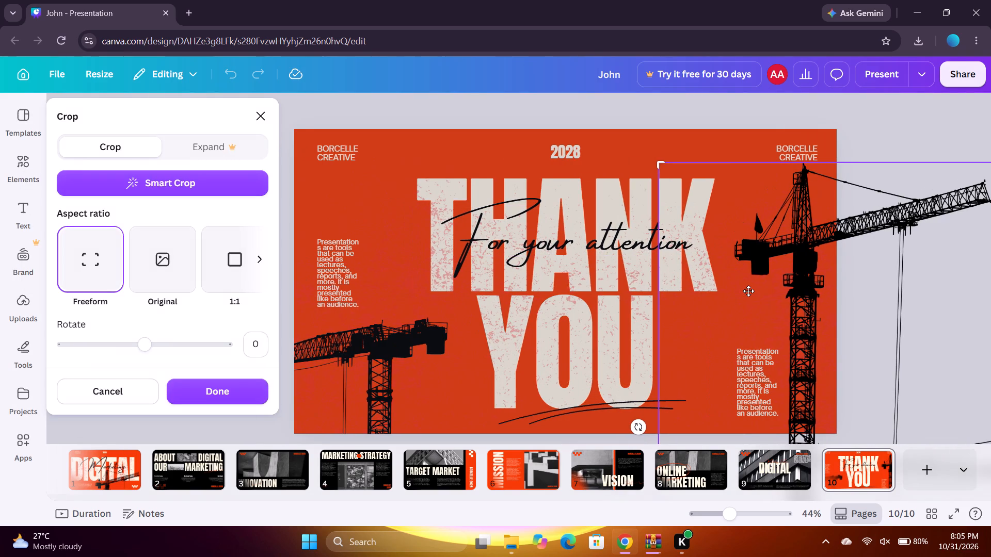
{"action": "left_click", "coordinate": [612, 144]}
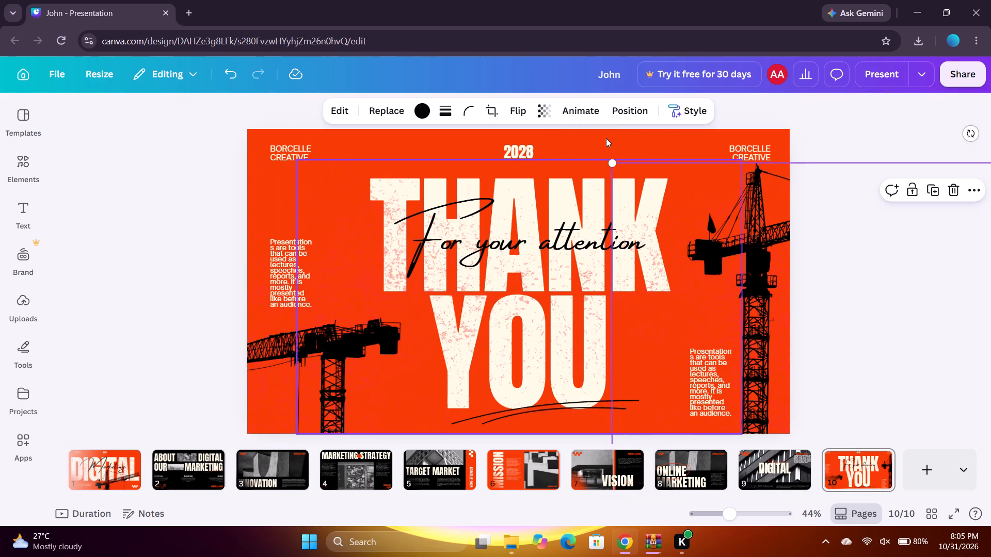
{"action": "left_click", "coordinate": [601, 135]}
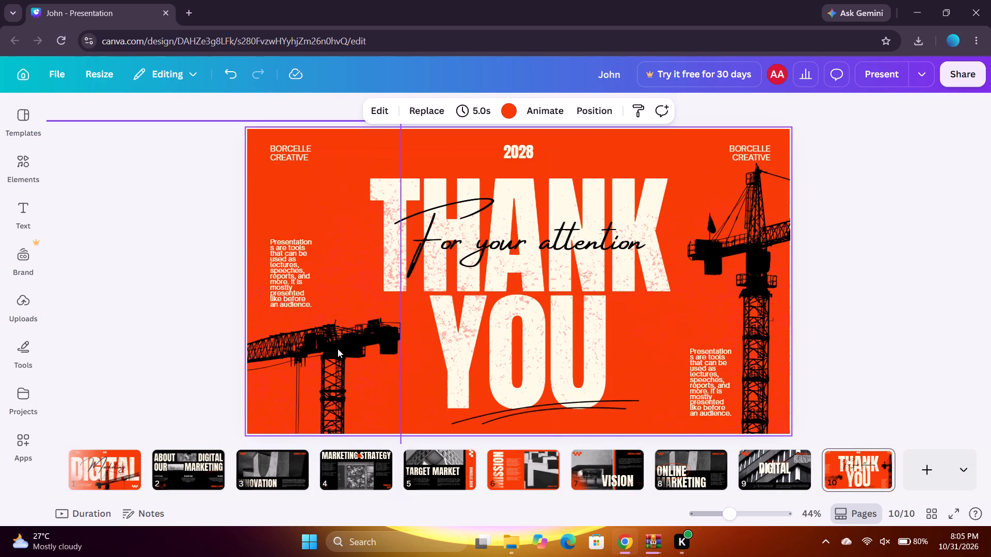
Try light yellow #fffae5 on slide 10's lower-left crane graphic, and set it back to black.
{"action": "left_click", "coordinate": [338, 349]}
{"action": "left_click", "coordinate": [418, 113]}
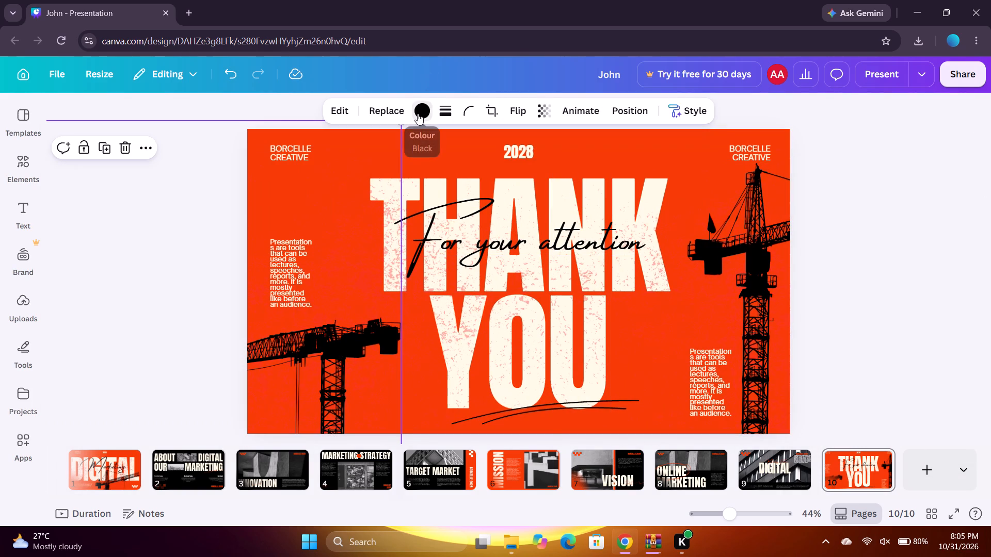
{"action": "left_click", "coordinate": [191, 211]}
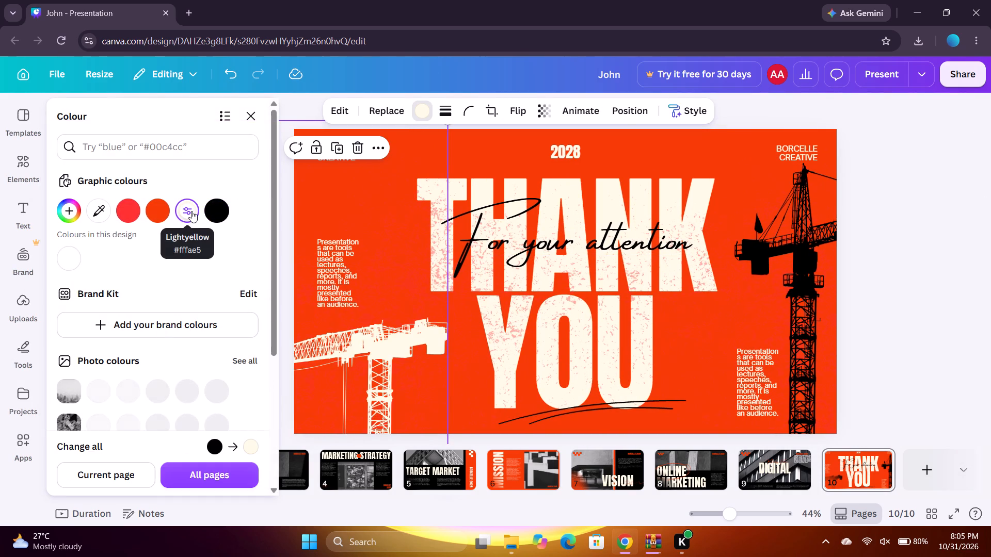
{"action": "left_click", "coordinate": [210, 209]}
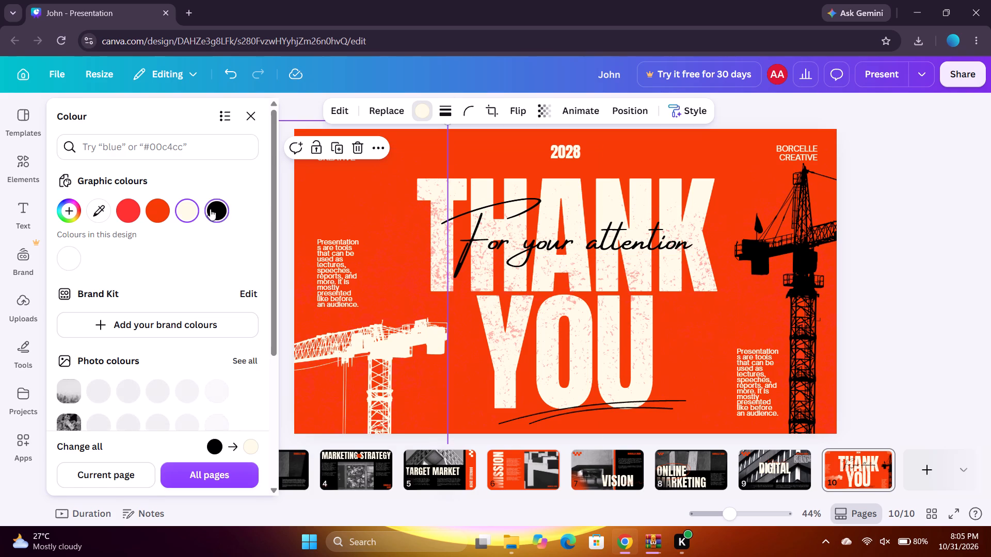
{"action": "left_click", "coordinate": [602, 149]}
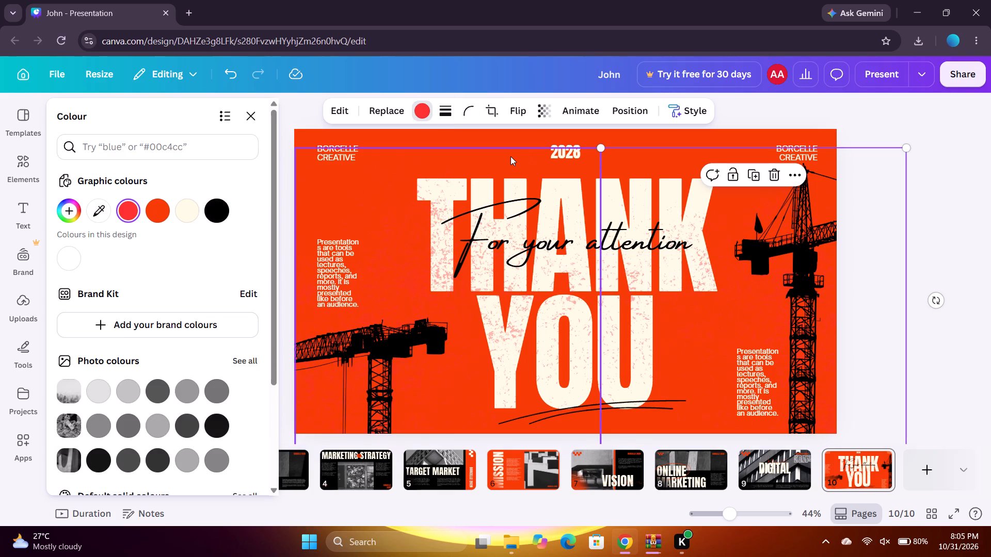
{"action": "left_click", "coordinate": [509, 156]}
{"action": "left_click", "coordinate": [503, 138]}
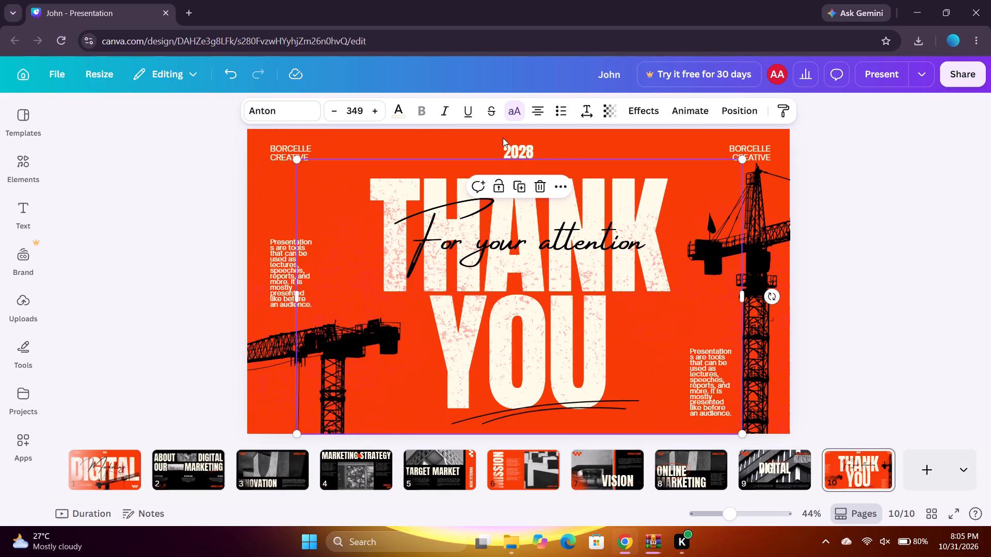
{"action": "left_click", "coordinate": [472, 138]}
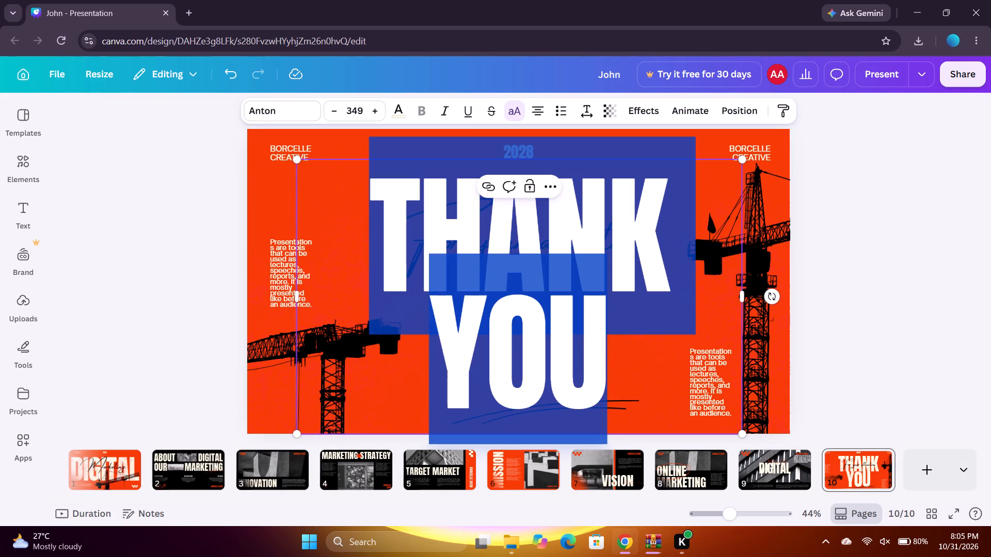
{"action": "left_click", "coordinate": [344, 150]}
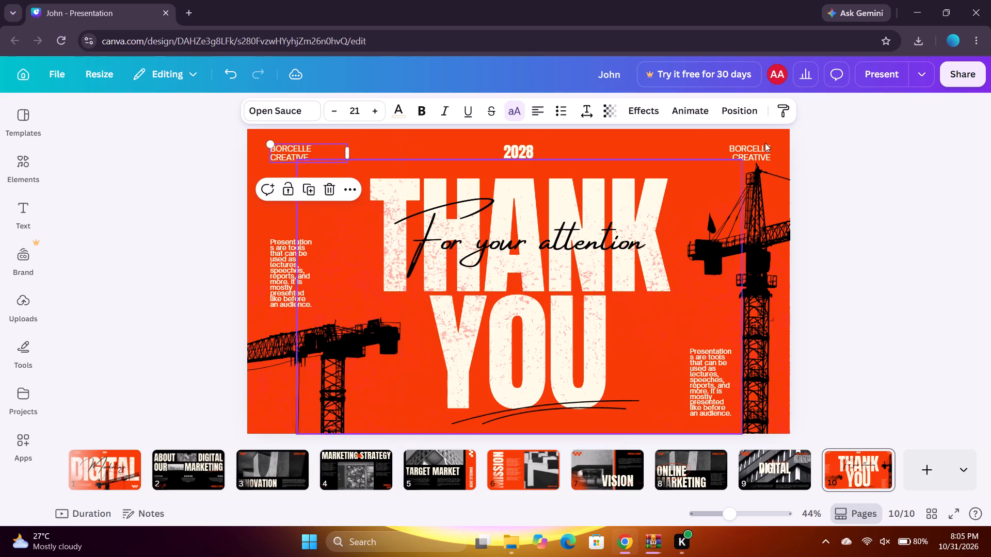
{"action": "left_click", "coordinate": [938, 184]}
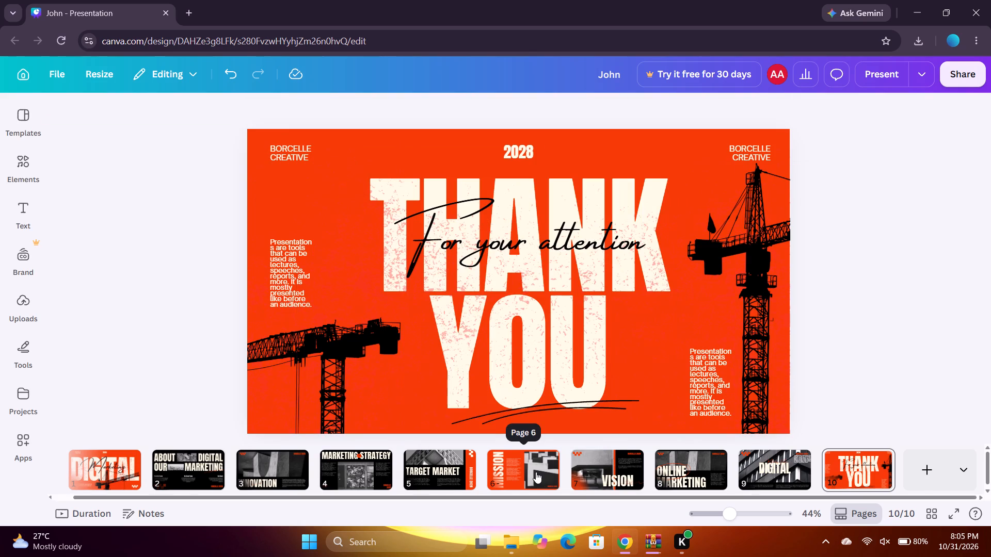
Return to slide 1 and review the layout of slides 1 to 5 one after another.
{"action": "scroll", "coordinate": [536, 472], "scroll_direction": "right", "scroll_amount": 3}
{"action": "left_click", "coordinate": [132, 474]}
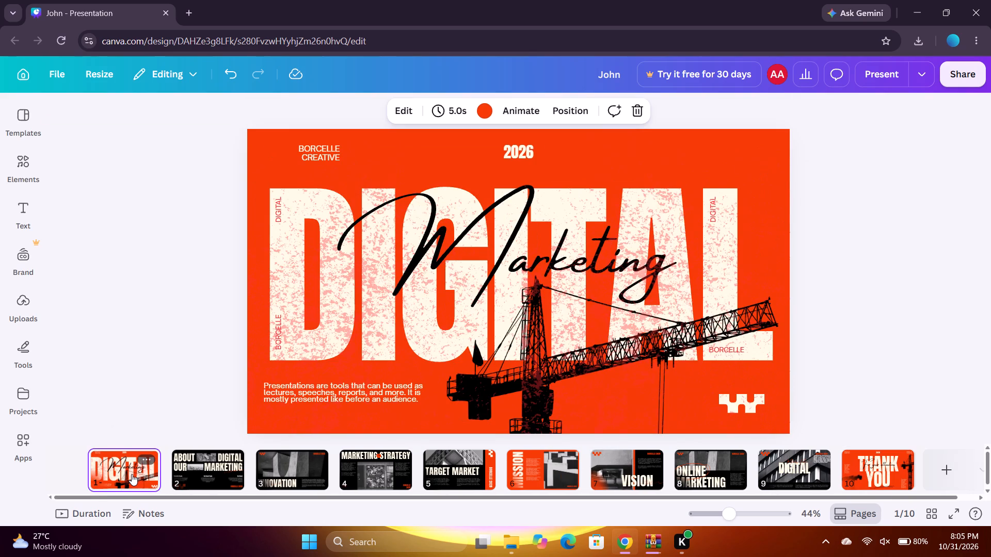
{"action": "key", "text": "Right"}
{"action": "key", "text": "Right"}
{"action": "key", "text": "Left"}
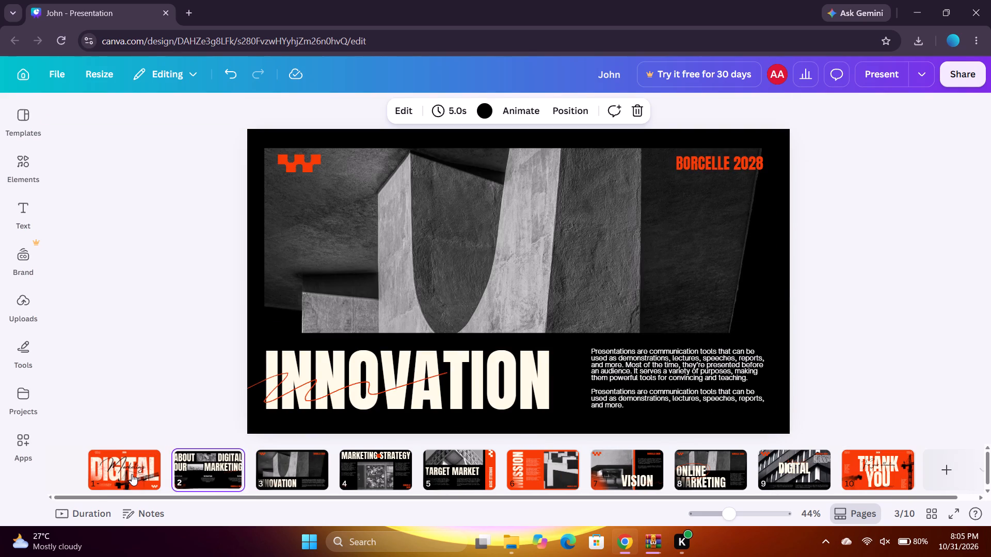
{"action": "key", "text": "Left"}
{"action": "key", "text": "Right"}
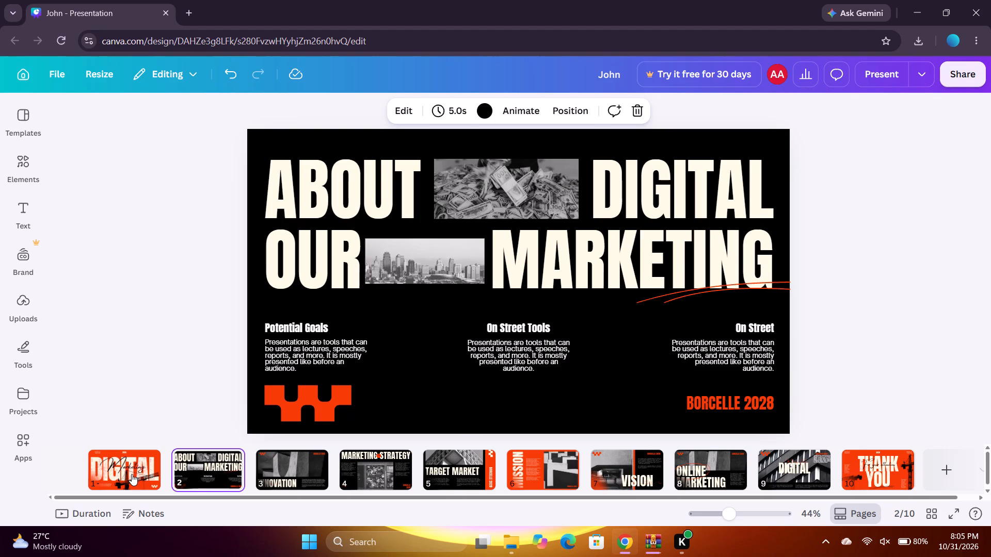
{"action": "key", "text": "Right"}
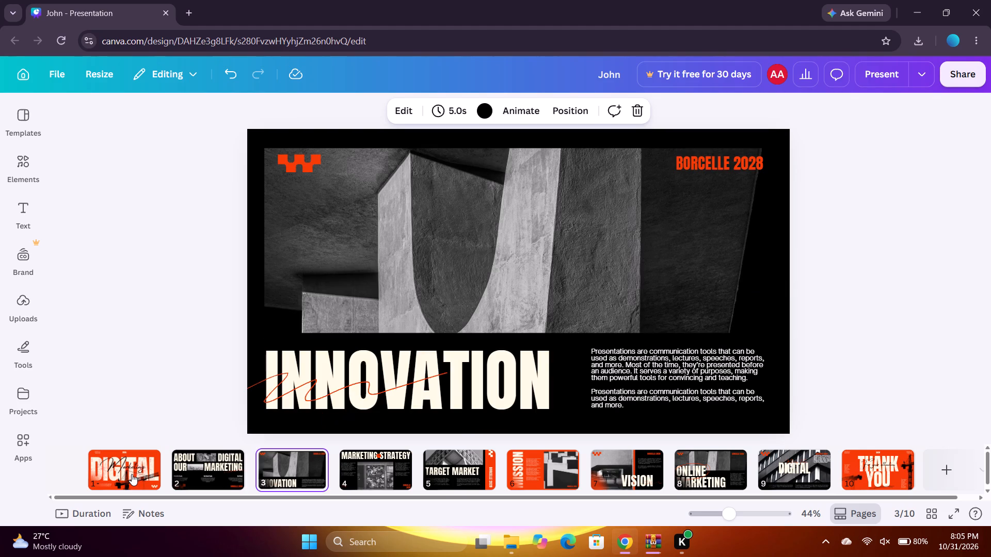
{"action": "key", "text": "Right"}
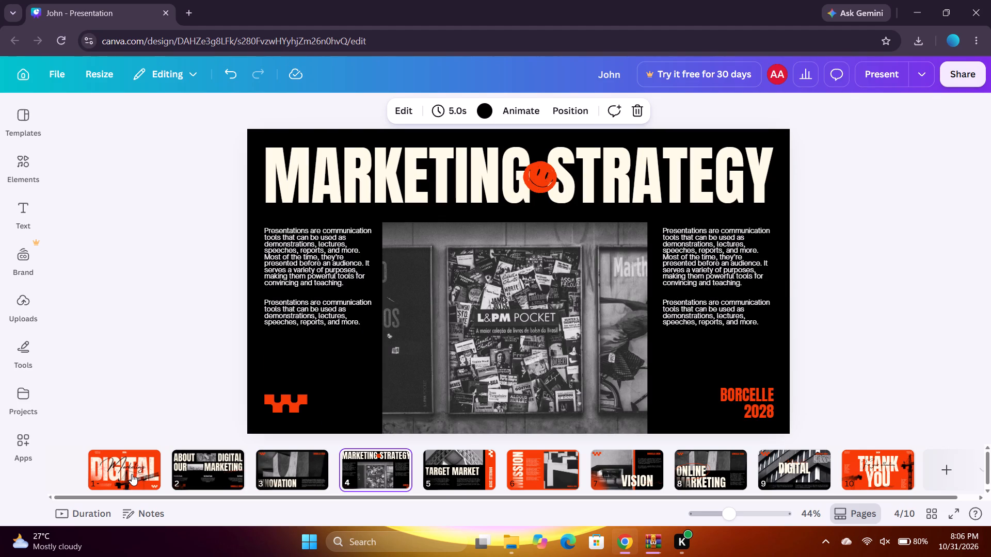
{"action": "key", "text": "Right"}
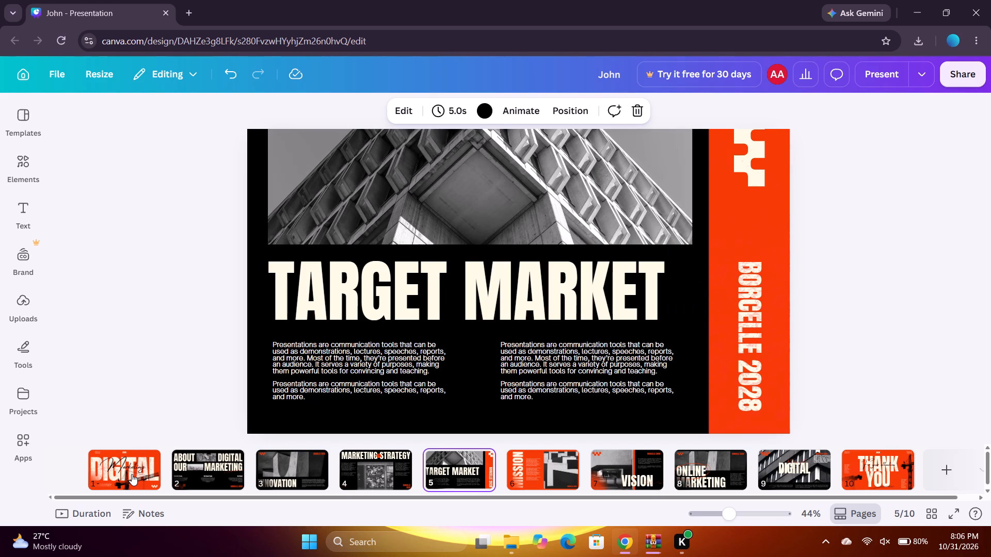
Review slides 6 to 10, going back and forth between neighbouring slides to compare their layouts.
{"action": "key", "text": "Right"}
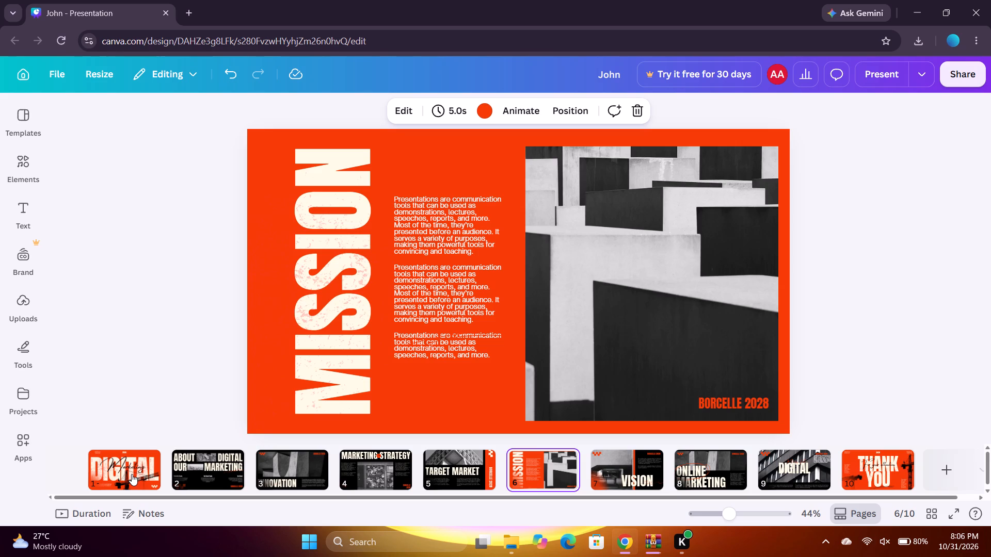
{"action": "key", "text": "Left"}
{"action": "key", "text": "Right"}
{"action": "key", "text": "Right"}
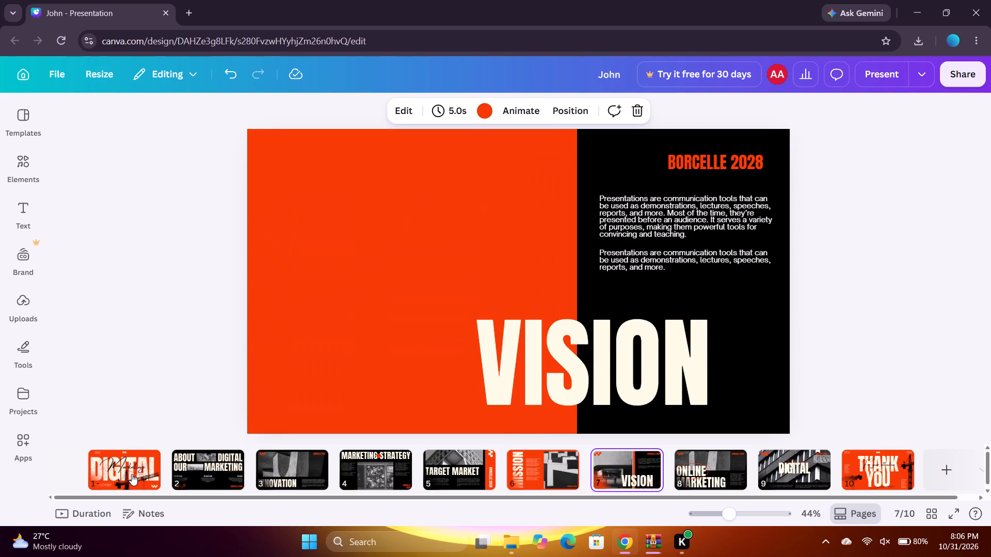
{"action": "key", "text": "Right"}
{"action": "key", "text": "Left"}
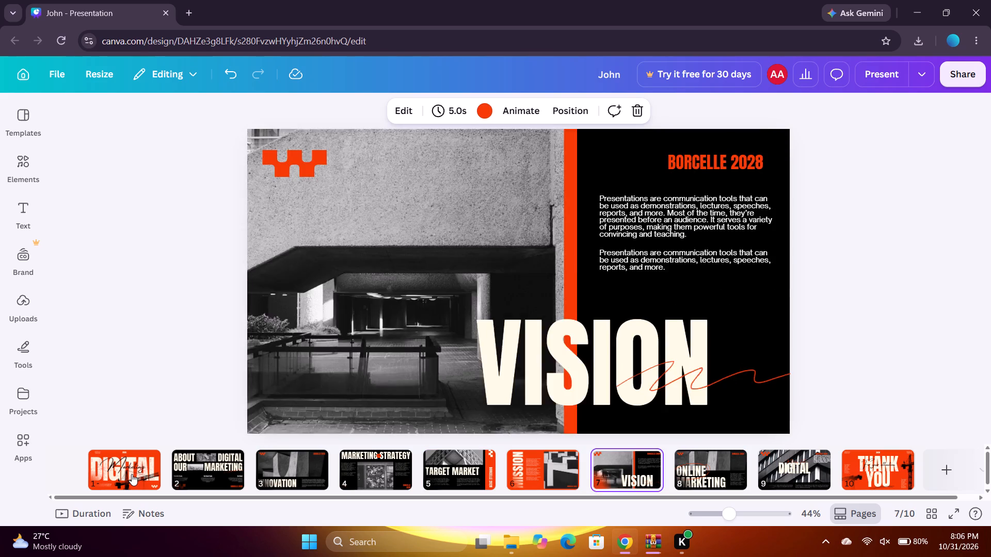
{"action": "key", "text": "Left"}
{"action": "key", "text": "Left"}
{"action": "key", "text": "Right"}
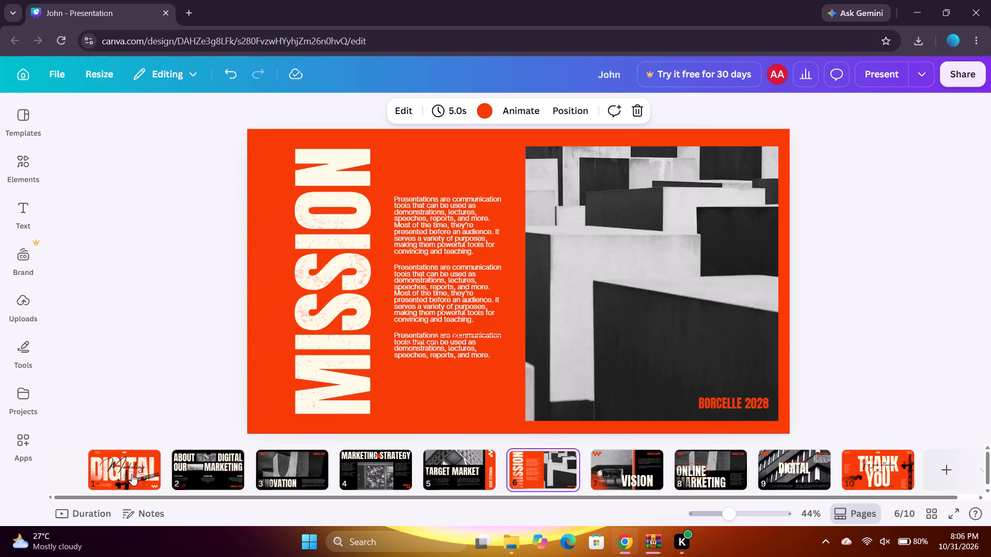
{"action": "key", "text": "Right"}
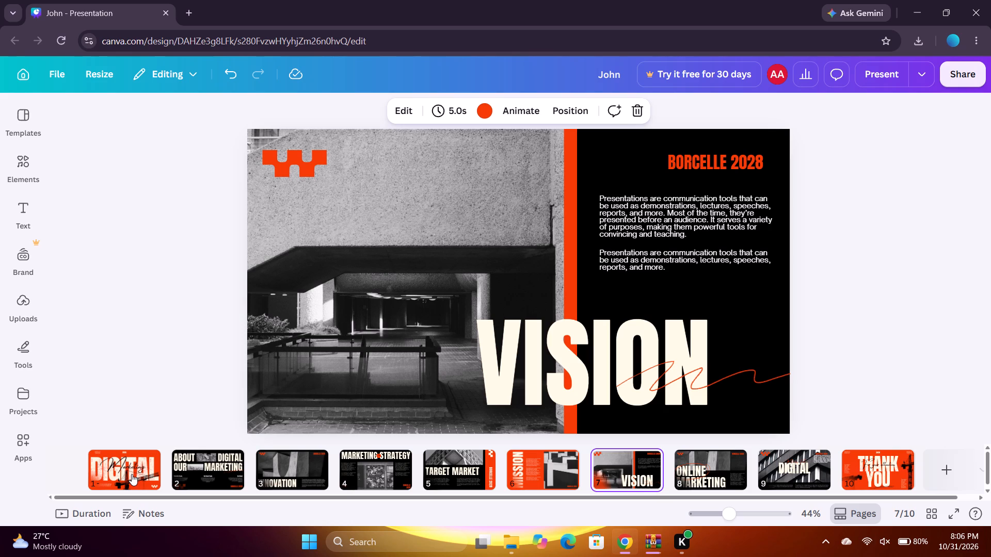
{"action": "key", "text": "Right"}
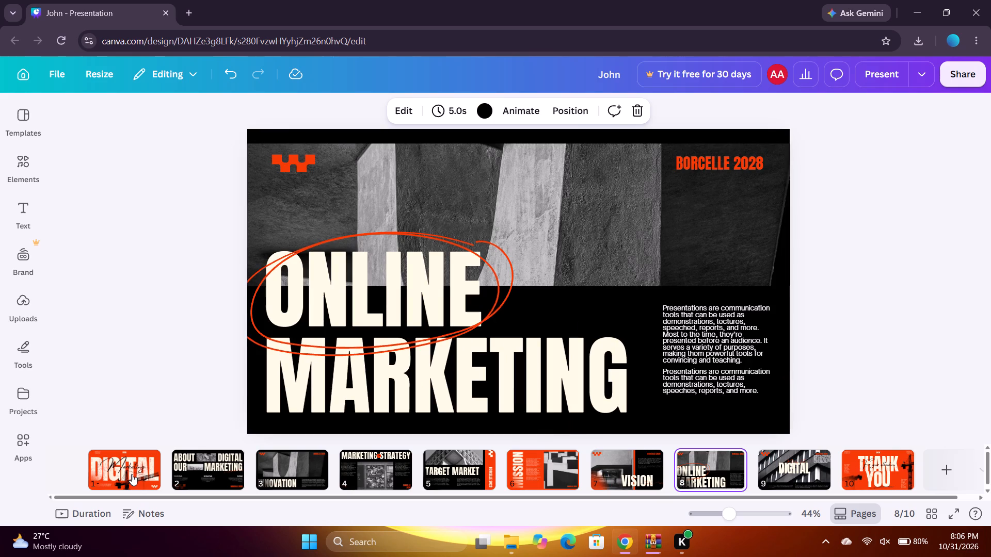
{"action": "key", "text": "Right"}
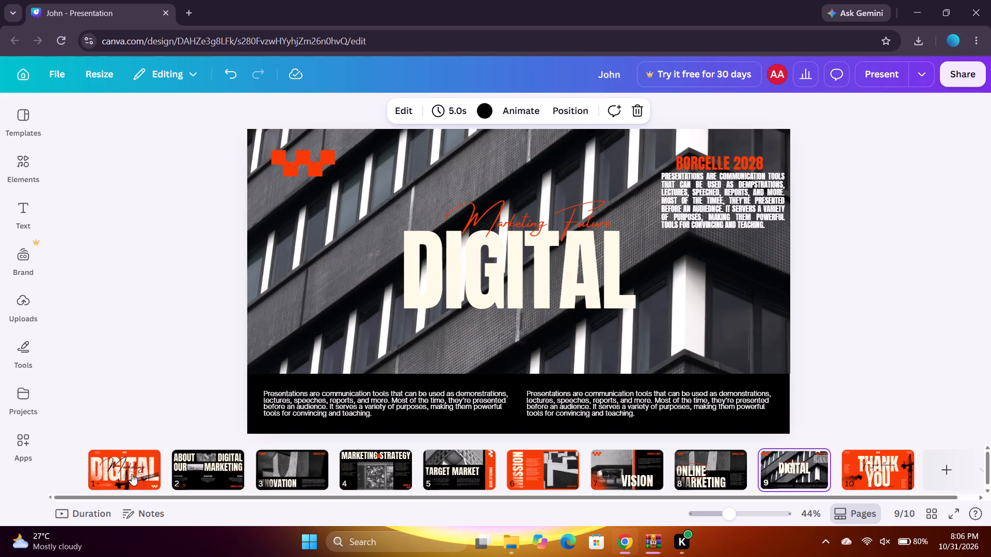
{"action": "key", "text": "Right"}
{"action": "key", "text": "Right"}
{"action": "key", "text": "Left"}
{"action": "key", "text": "Left"}
{"action": "key", "text": "Left"}
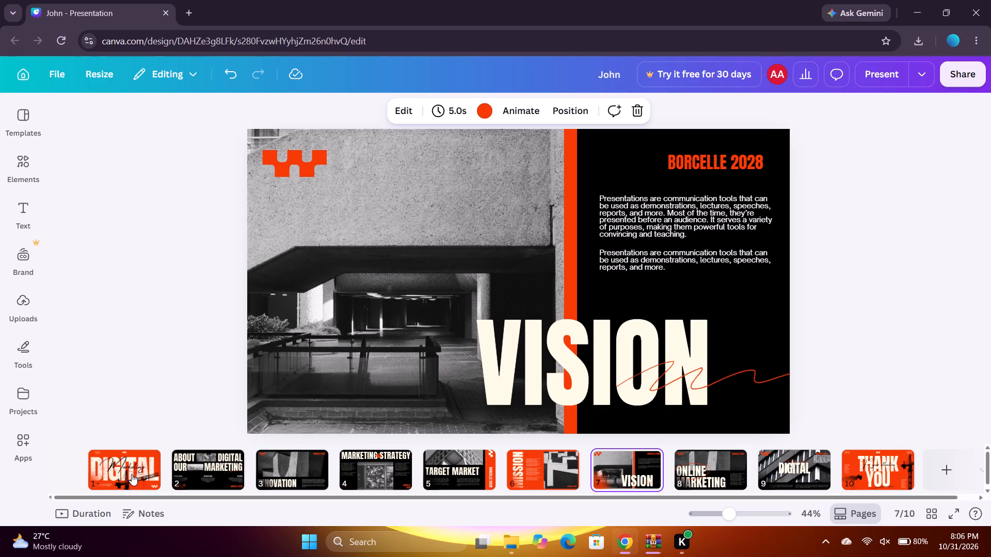
{"action": "key", "text": "Right"}
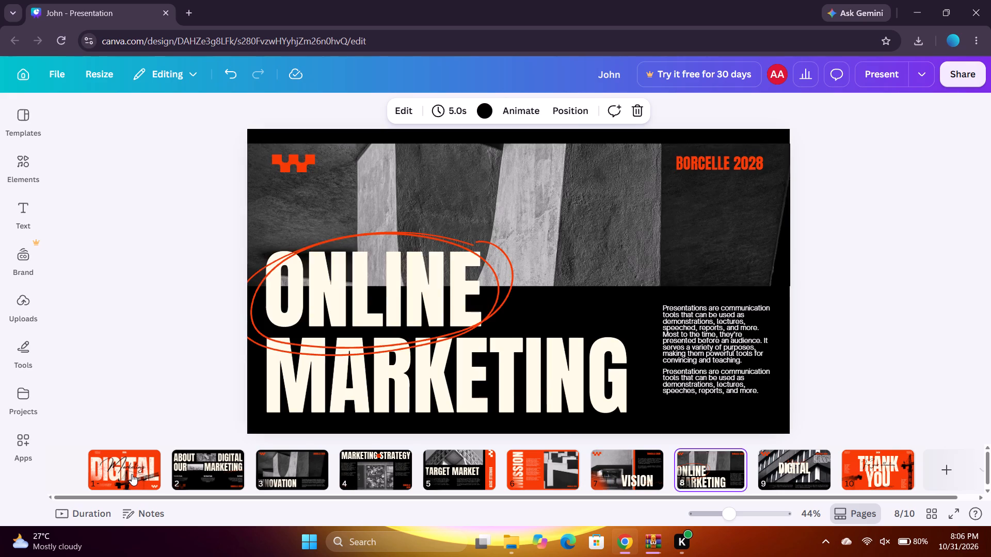
Recheck slide 7 against its neighbouring slides and scale its VISION heading down slightly, to about font size 261.
{"action": "key", "text": "Left"}
{"action": "key", "text": "Left"}
{"action": "key", "text": "Right"}
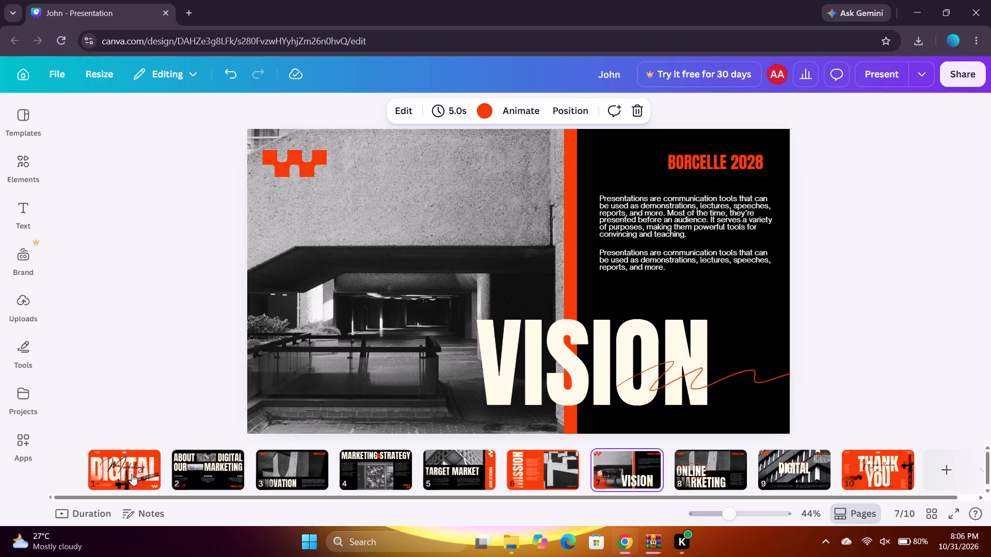
{"action": "key", "text": "Right"}
{"action": "key", "text": "Left"}
{"action": "left_click", "coordinate": [685, 356]}
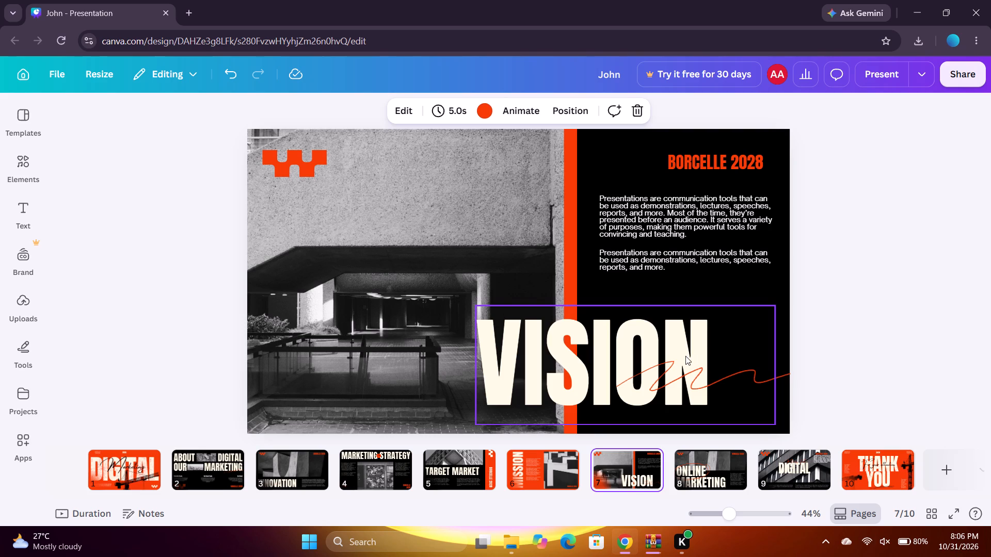
{"action": "left_click", "coordinate": [475, 301]}
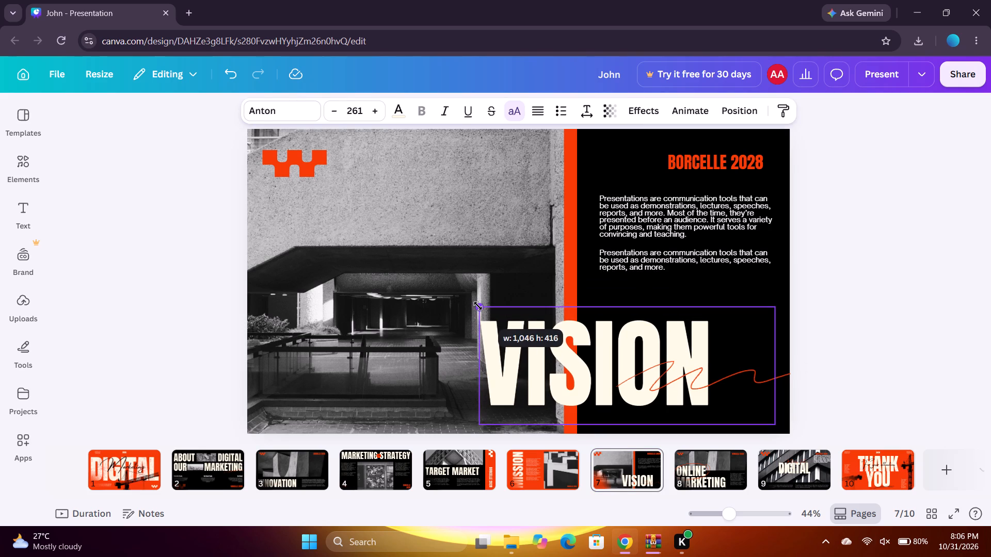
Inspect slide 7's photo, BORCELLE 2028 label, both paragraphs, squiggle line, orange strip and black panel for size and alignment.
{"action": "left_click", "coordinate": [436, 196]}
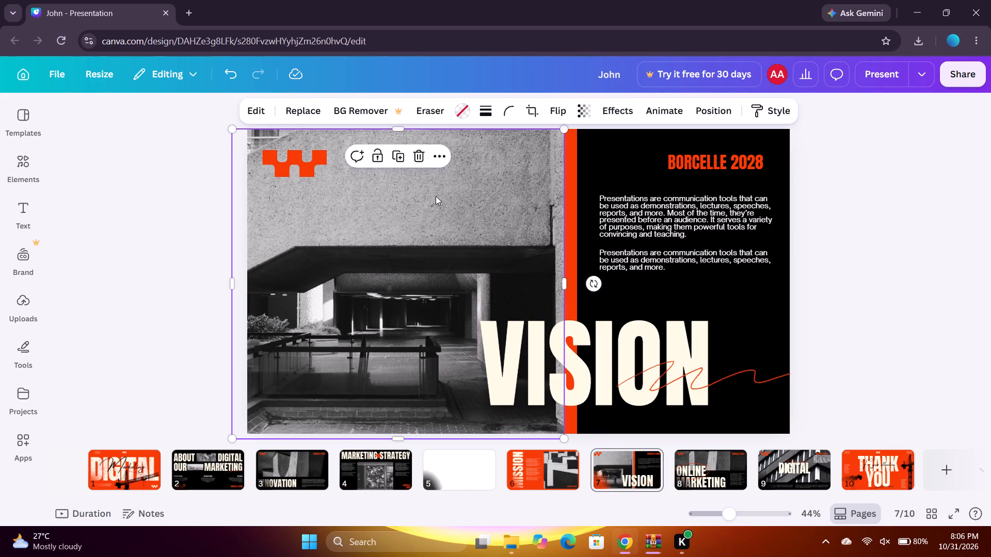
{"action": "left_click", "coordinate": [716, 214]}
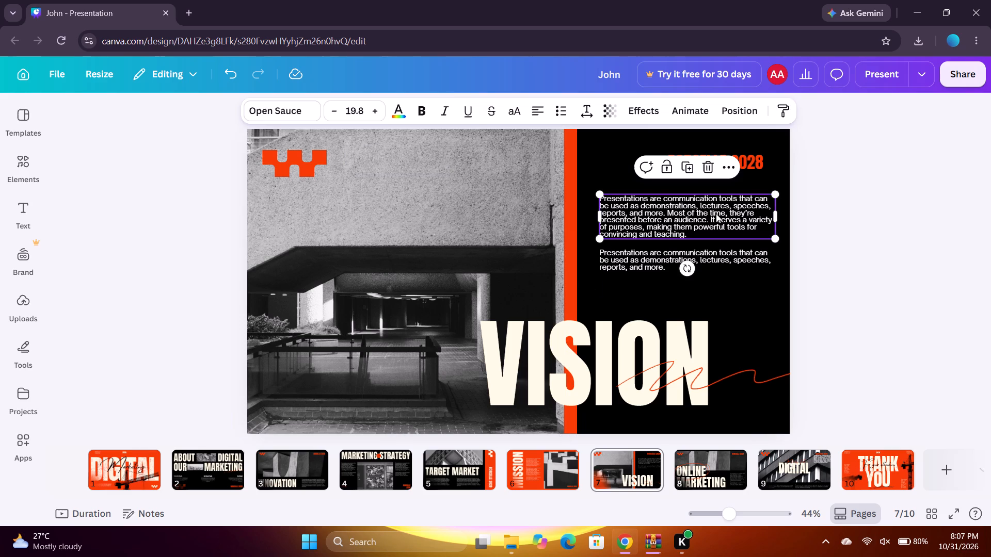
{"action": "left_click", "coordinate": [760, 169]}
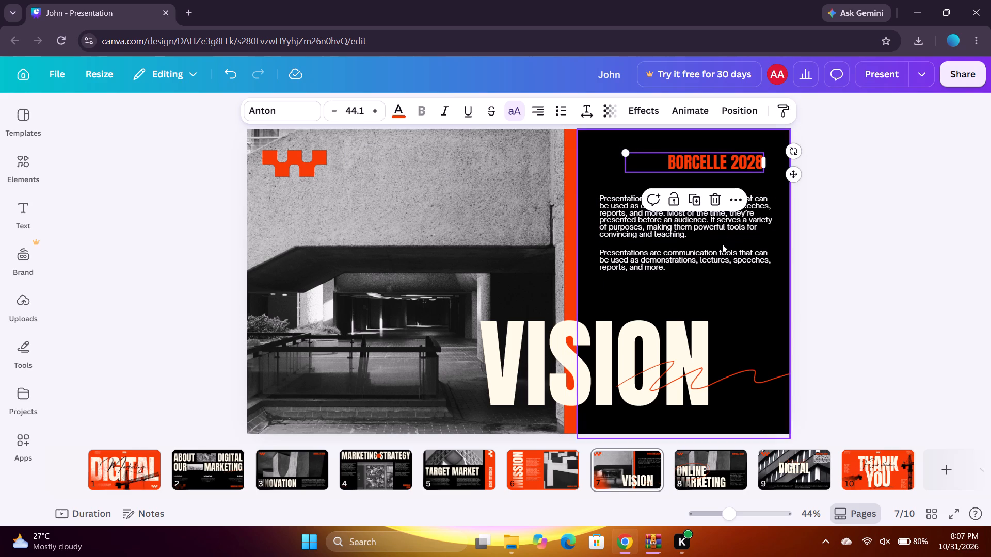
{"action": "left_click", "coordinate": [722, 249]}
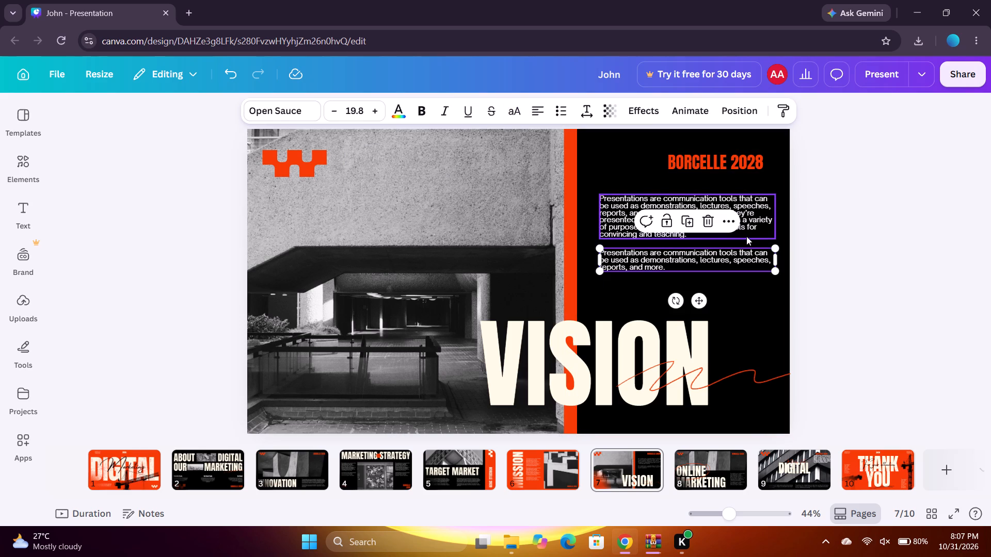
{"action": "left_click", "coordinate": [746, 236]}
{"action": "left_click", "coordinate": [734, 380]}
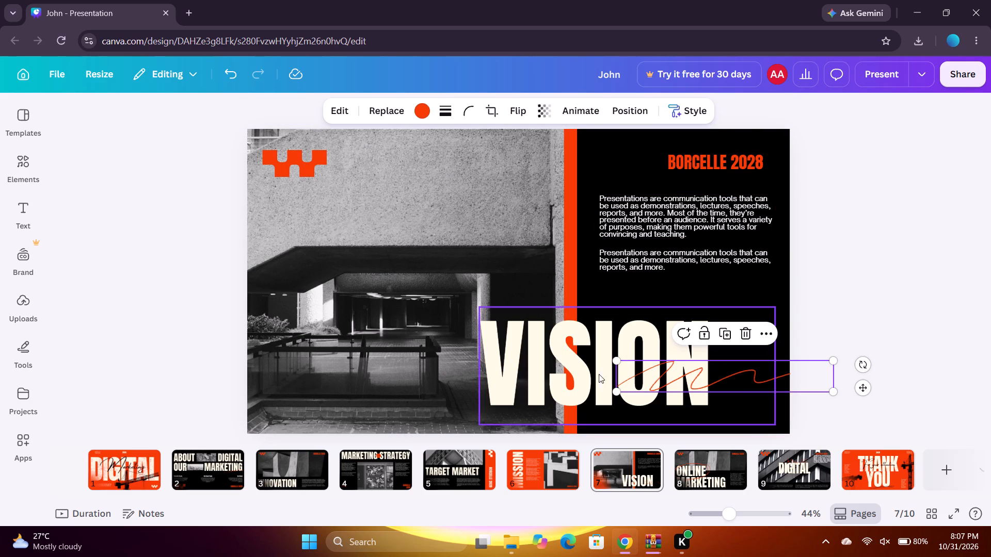
{"action": "left_click", "coordinate": [572, 265]}
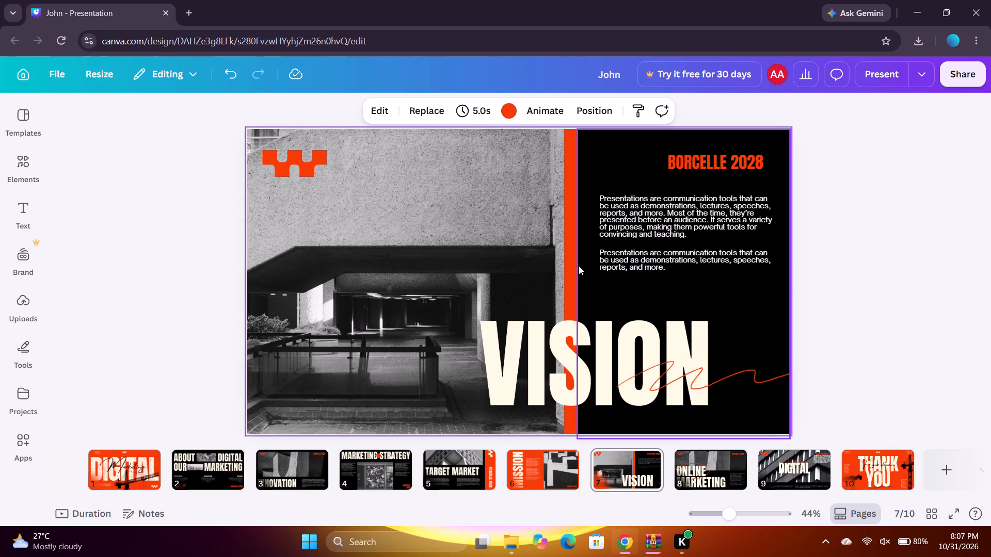
{"action": "left_click", "coordinate": [579, 266]}
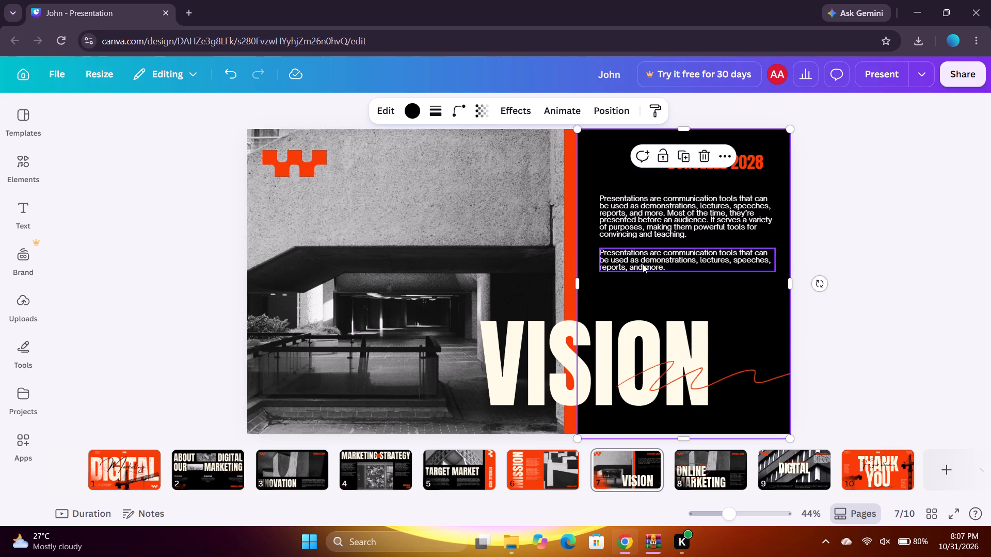
{"action": "left_click", "coordinate": [643, 264]}
{"action": "left_click", "coordinate": [757, 230]}
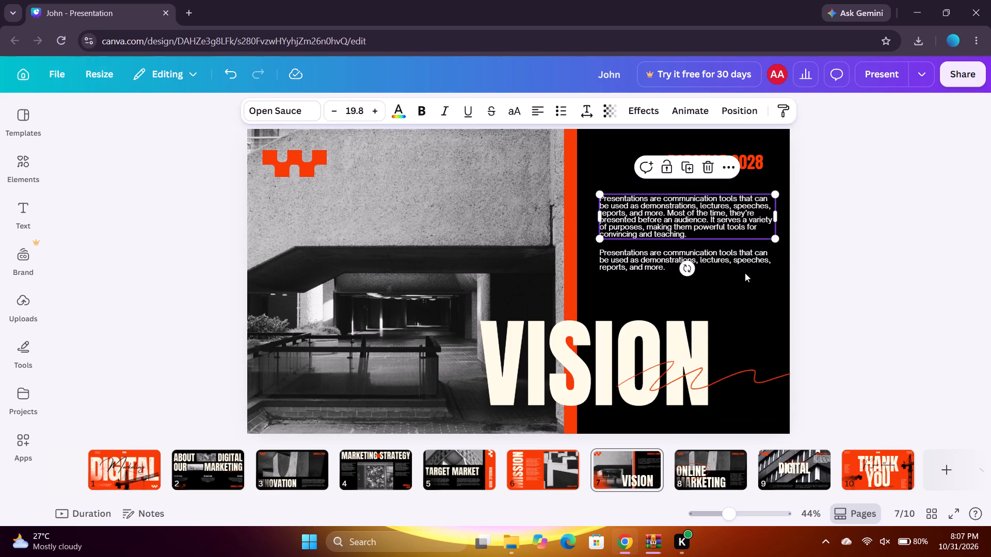
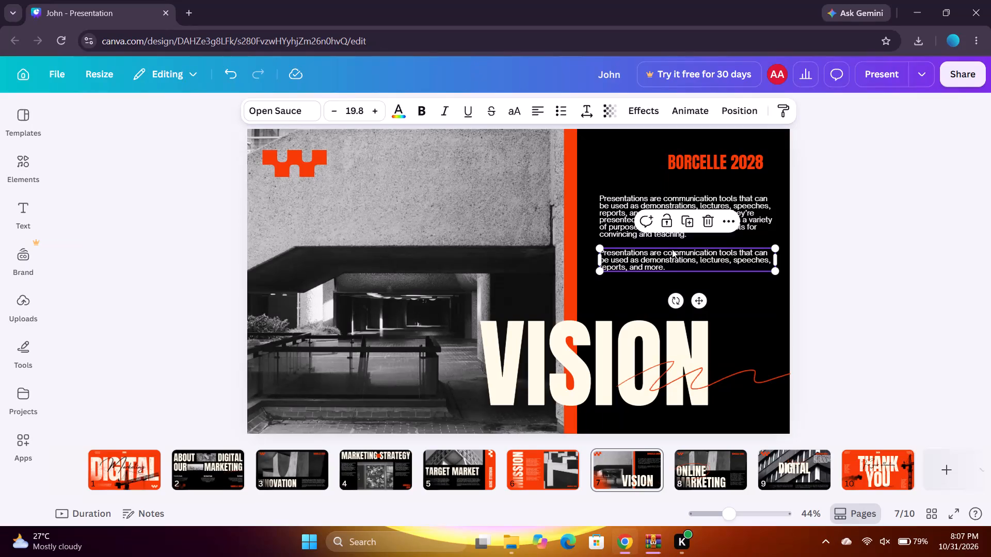
Nudge the orange checkered logo over slide 7's photo slightly to the right.
{"action": "left_click", "coordinate": [479, 203]}
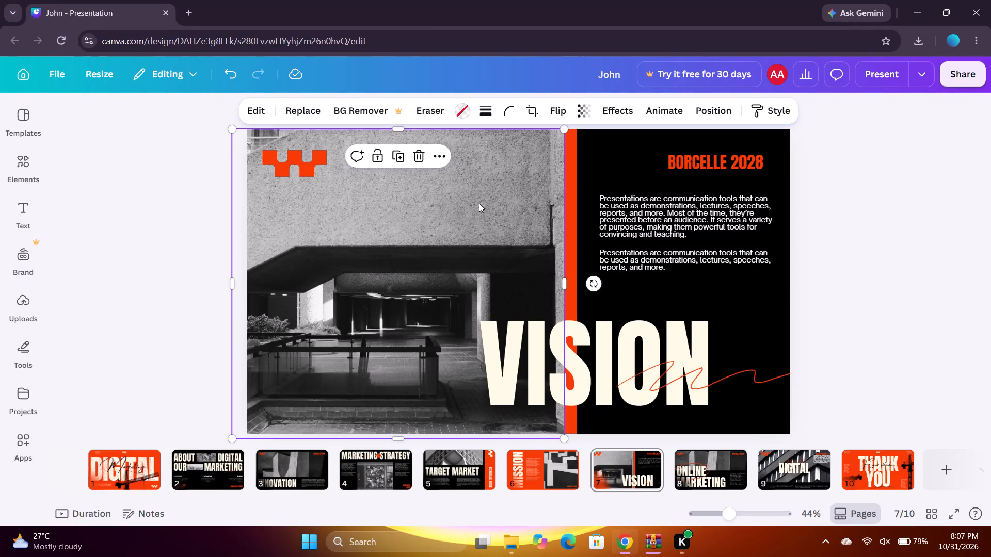
{"action": "left_click", "coordinate": [295, 163]}
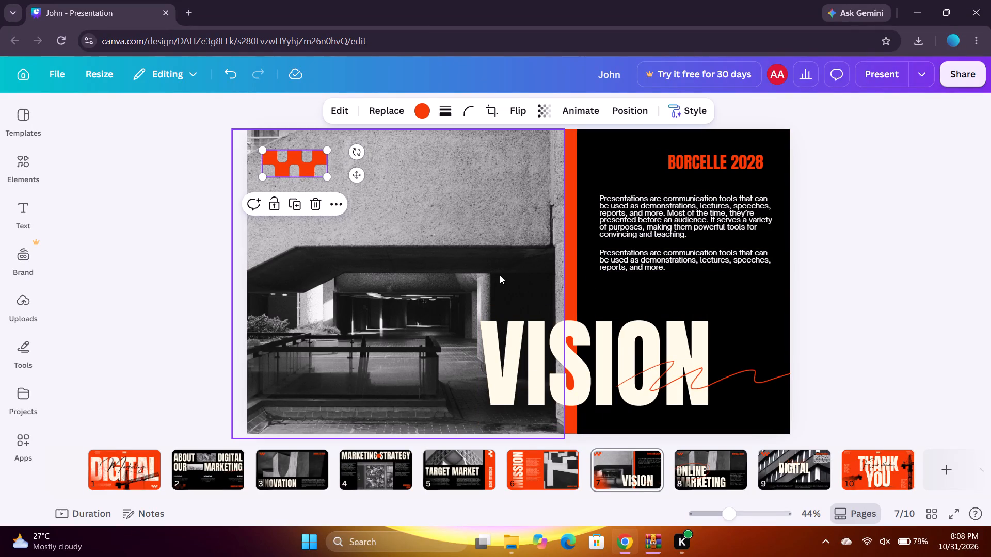
{"action": "key", "text": "Right"}
{"action": "key", "text": "Right"}
{"action": "key", "text": "Right"}
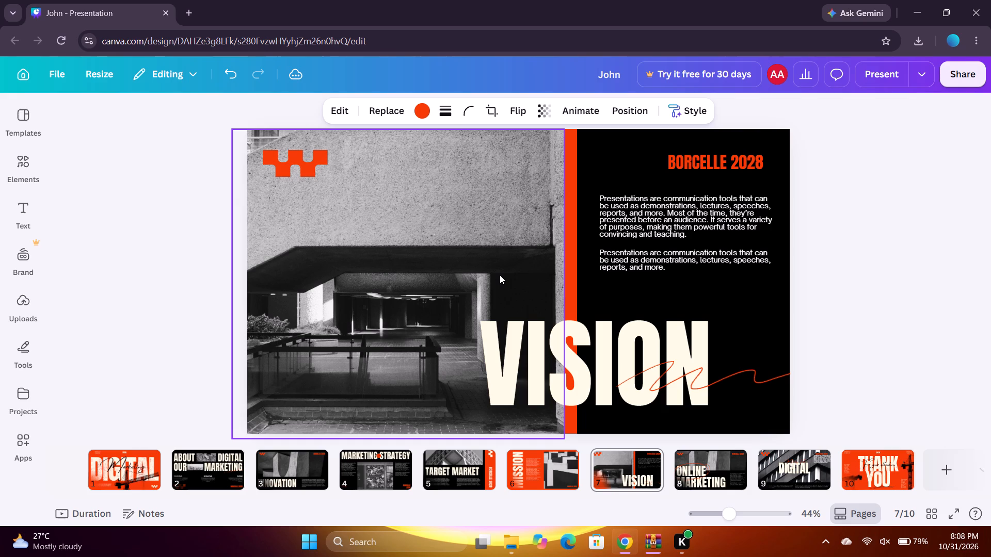
{"action": "key", "text": "Right"}
{"action": "key", "text": "Right"}
{"action": "key", "text": "Right"}
Inspect slide 7's photo, black panel, BORCELLE 2028 label, paragraphs and squiggle line for alignment.
{"action": "left_click", "coordinate": [437, 222]}
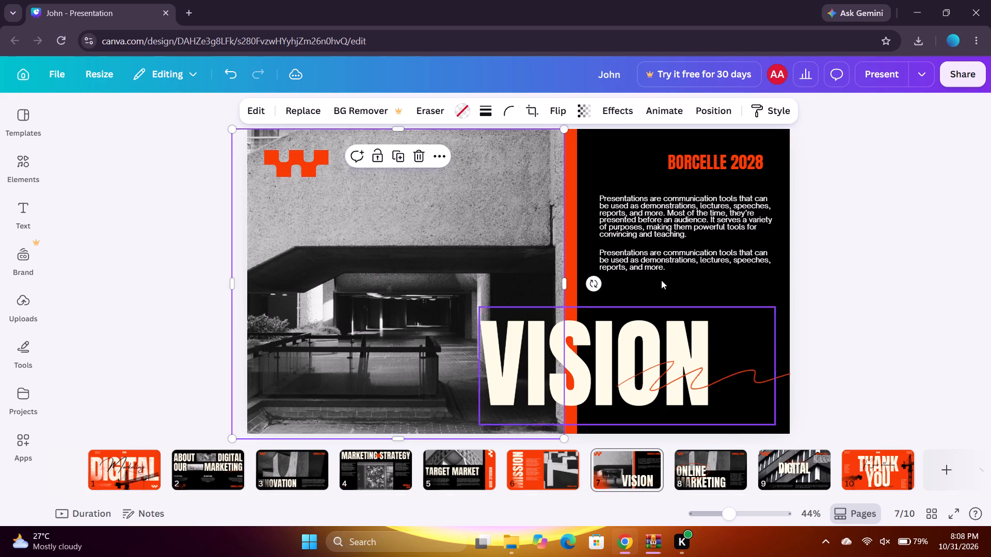
{"action": "left_click", "coordinate": [681, 175]}
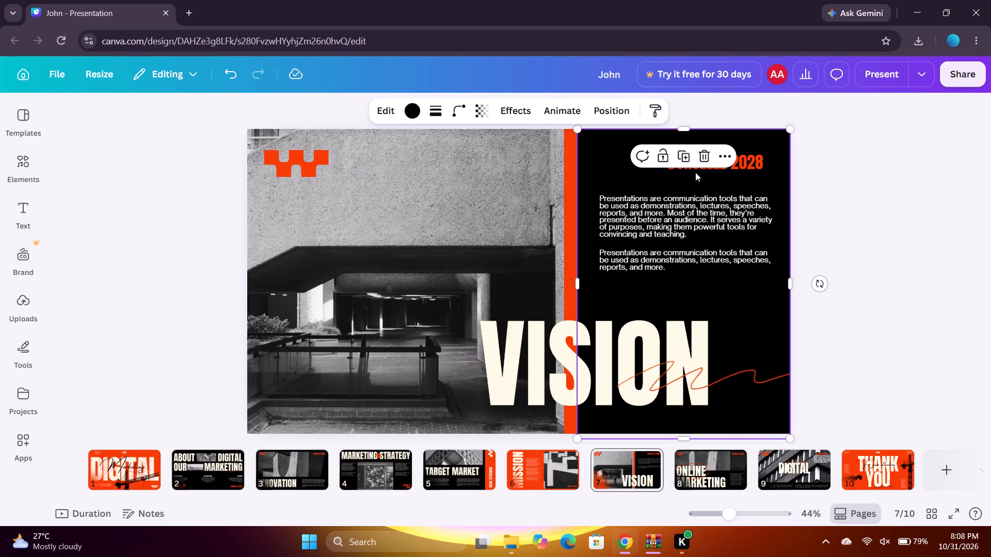
{"action": "left_click", "coordinate": [720, 166]}
{"action": "left_click", "coordinate": [745, 170]}
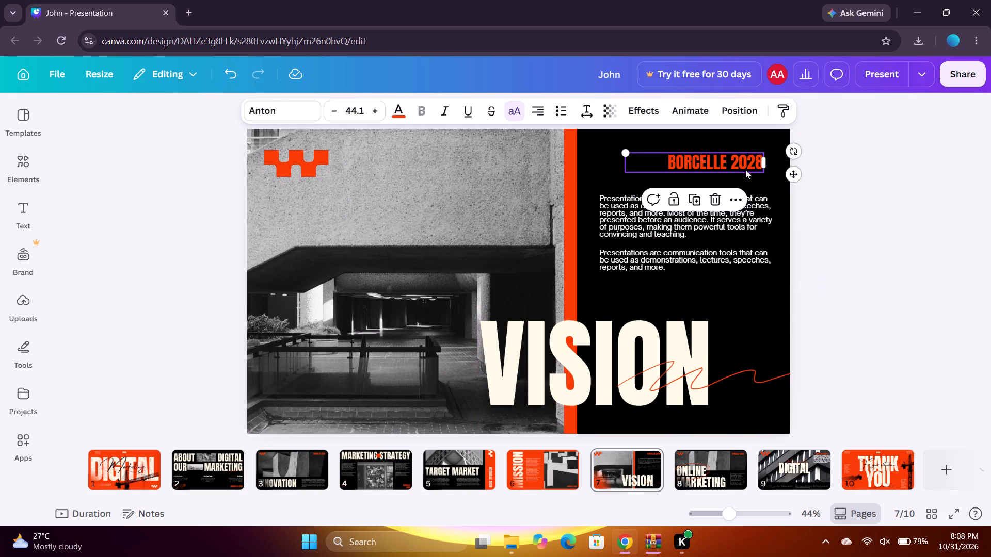
{"action": "left_click", "coordinate": [625, 234]}
{"action": "left_click", "coordinate": [633, 260]}
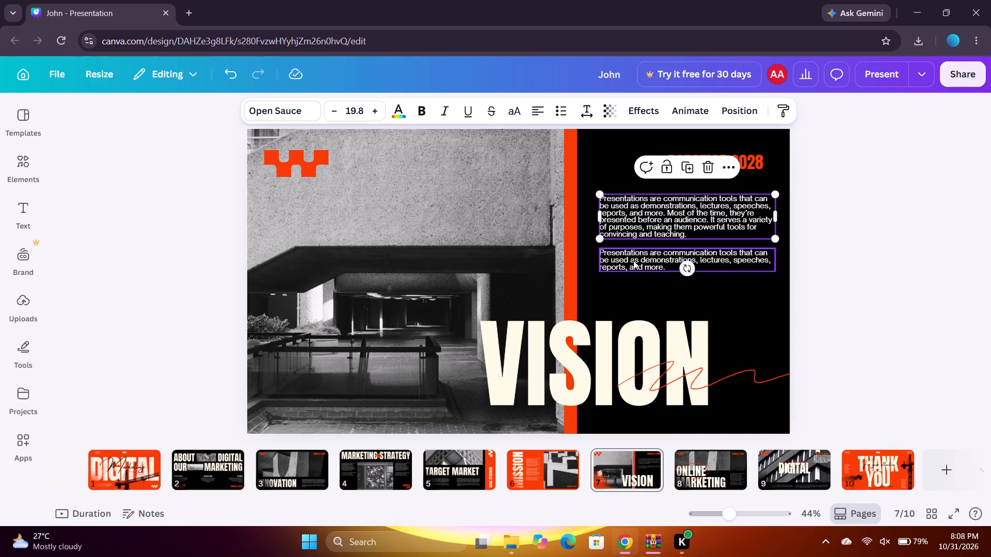
{"action": "left_click", "coordinate": [387, 293]}
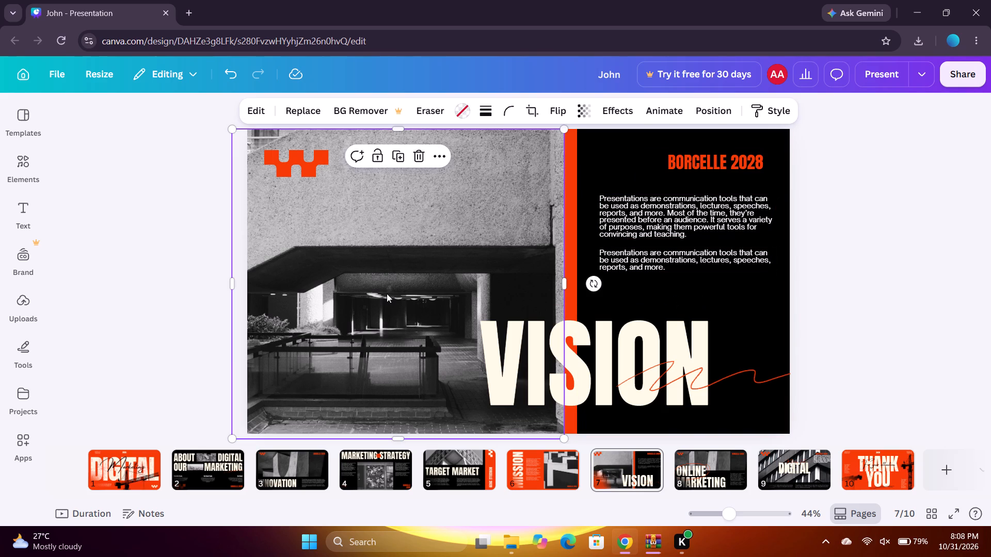
{"action": "left_click", "coordinate": [743, 372]}
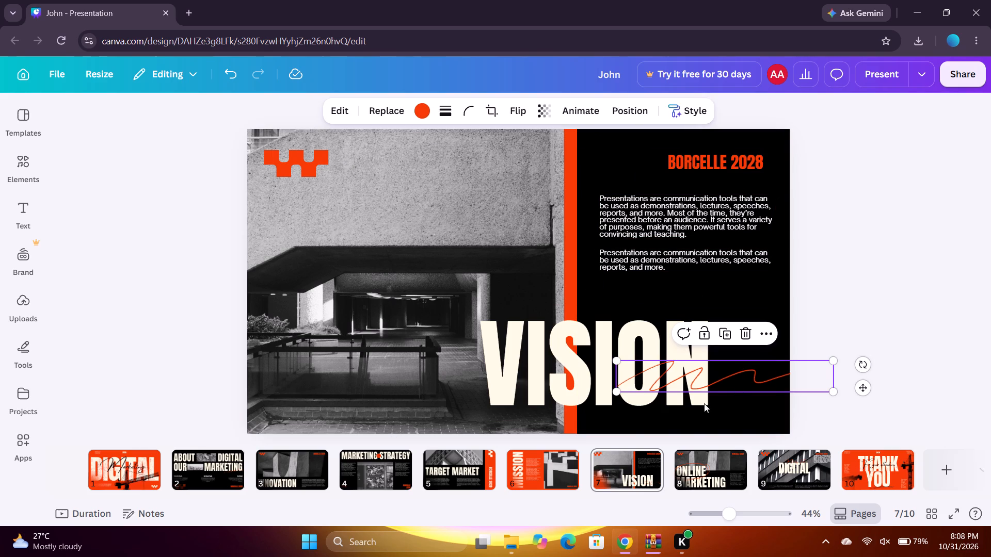
{"action": "scroll", "coordinate": [369, 454], "scroll_direction": "right", "scroll_amount": 3}
Scale up the description paragraph on slide 1 slightly, to about font size 20.7.
{"action": "left_click", "coordinate": [130, 472]}
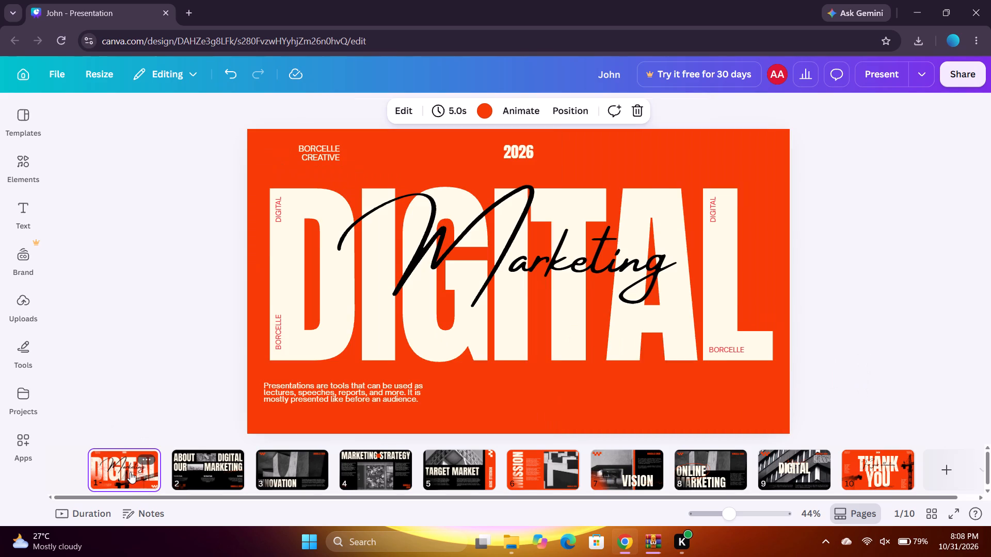
{"action": "double_click", "coordinate": [376, 396]}
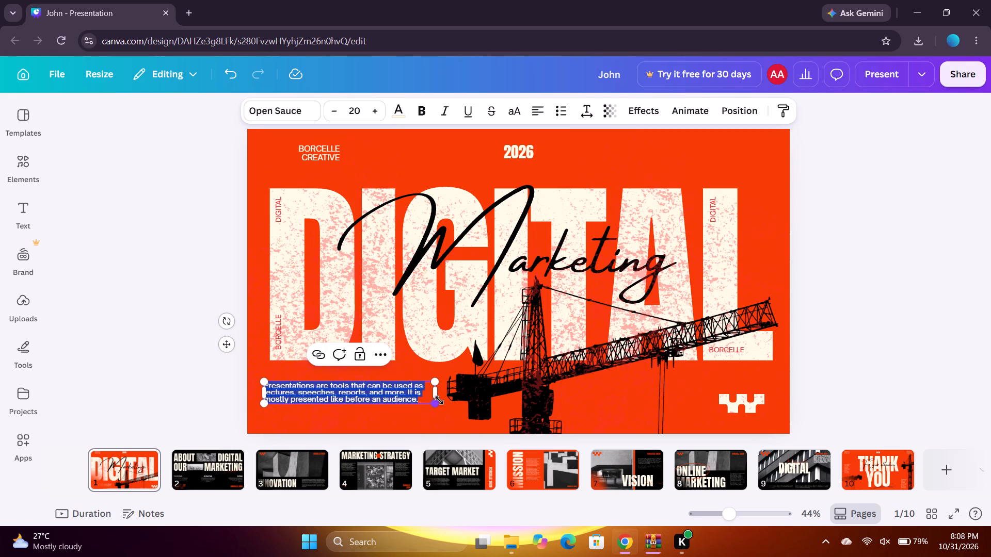
{"action": "left_click", "coordinate": [421, 401]}
{"action": "left_click_drag", "start_coordinate": [434, 403], "coordinate": [435, 406]}
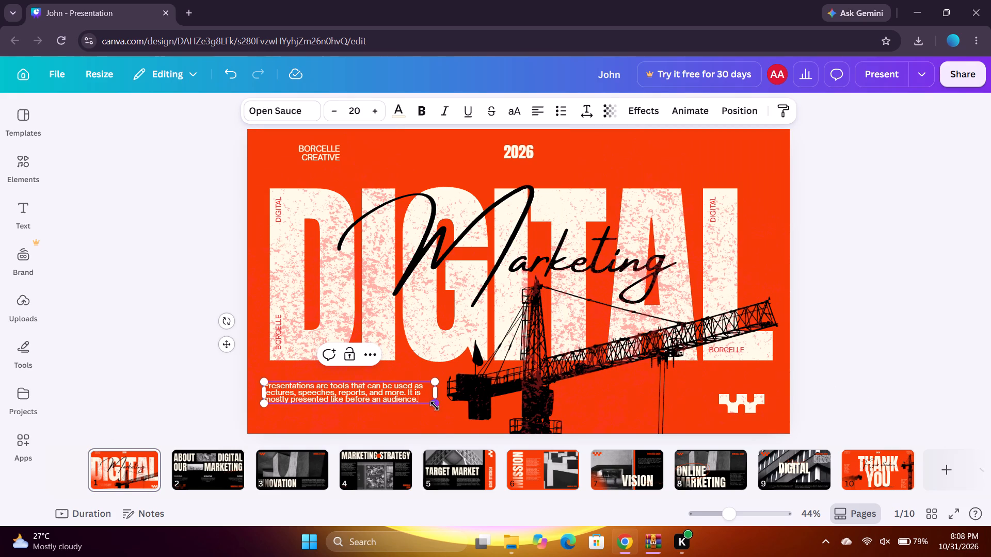
{"action": "left_click_drag", "start_coordinate": [435, 406], "coordinate": [439, 408]}
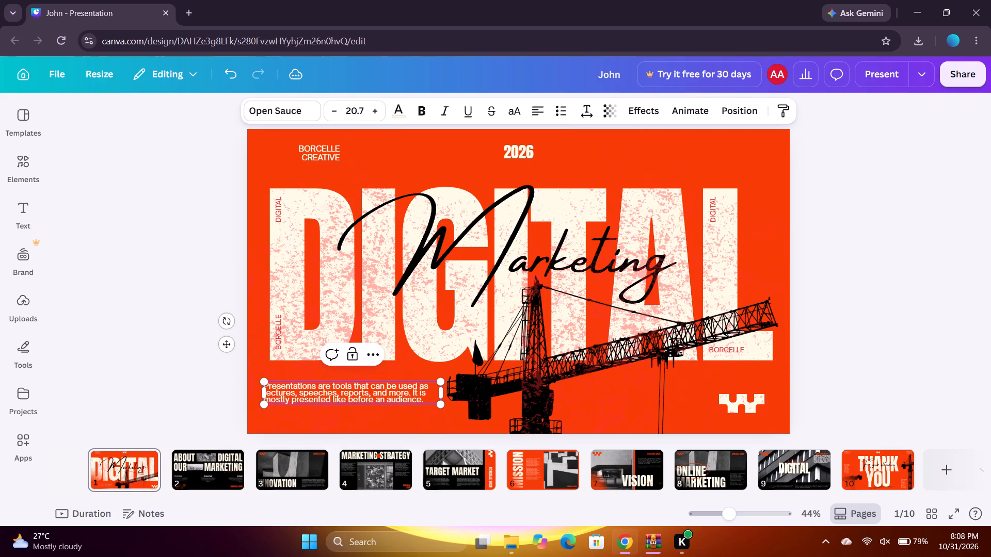
Move slide 1's description paragraph up to just beneath the DIGITAL heading, aligned with the heading's left edge.
{"action": "left_click", "coordinate": [394, 403]}
{"action": "left_click_drag", "start_coordinate": [394, 403], "coordinate": [385, 406]}
{"action": "left_click_drag", "start_coordinate": [385, 406], "coordinate": [385, 397]}
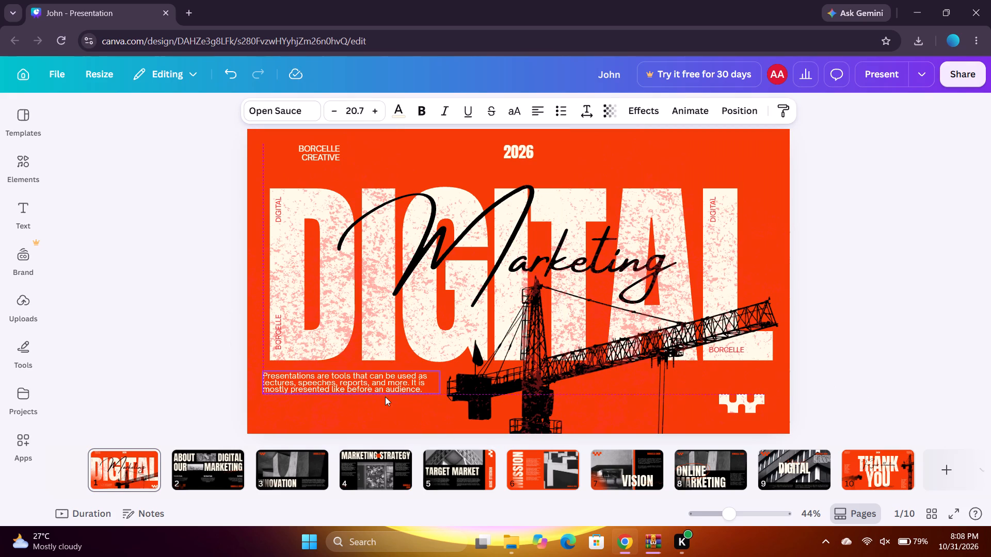
{"action": "left_click_drag", "start_coordinate": [385, 397], "coordinate": [390, 389]}
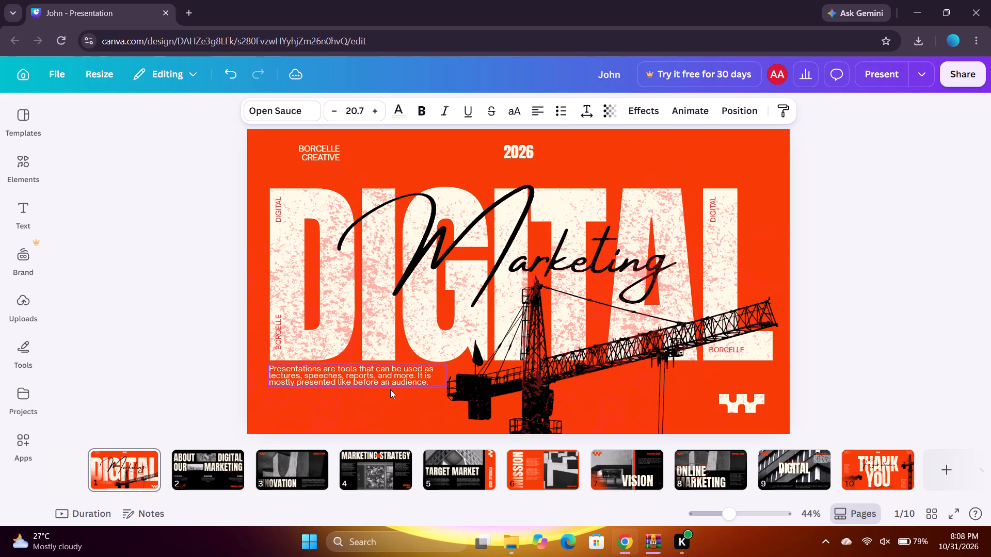
{"action": "left_click_drag", "start_coordinate": [390, 389], "coordinate": [390, 390]}
Check slide 1's texture overlays, crane and logo, and review the layouts of slides 2 and 3.
{"action": "left_click", "coordinate": [384, 407]}
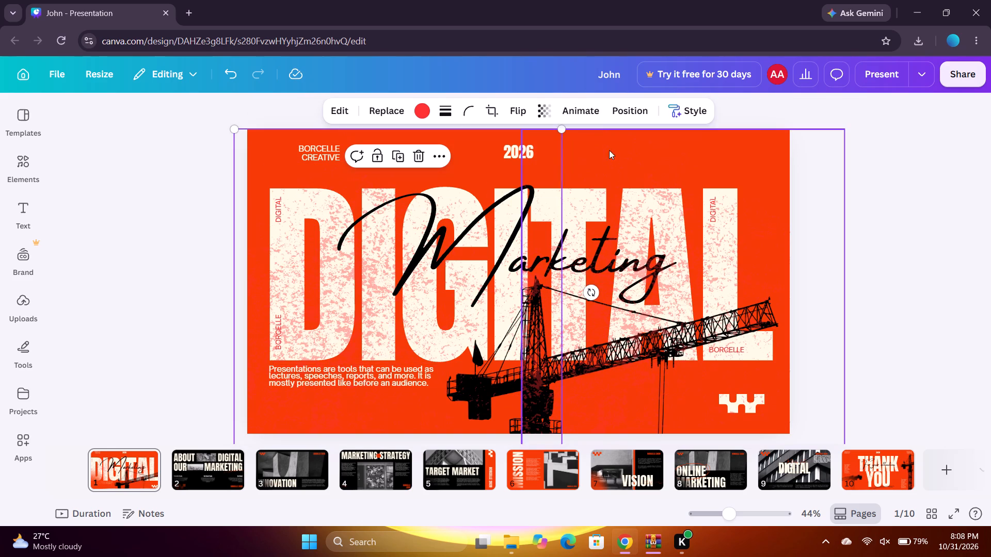
{"action": "left_click", "coordinate": [551, 163]}
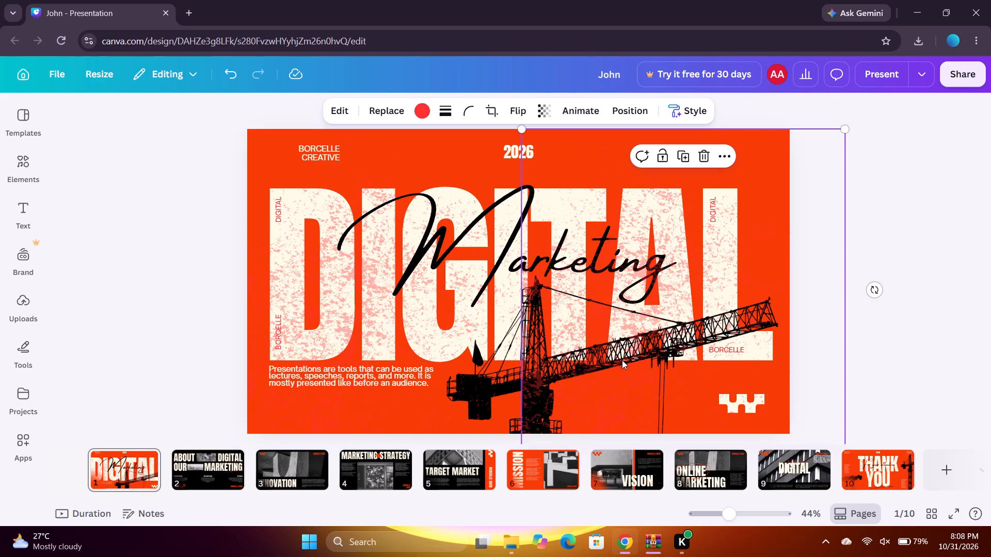
{"action": "left_click", "coordinate": [535, 391]}
{"action": "left_click", "coordinate": [738, 397]}
{"action": "left_click", "coordinate": [230, 464]}
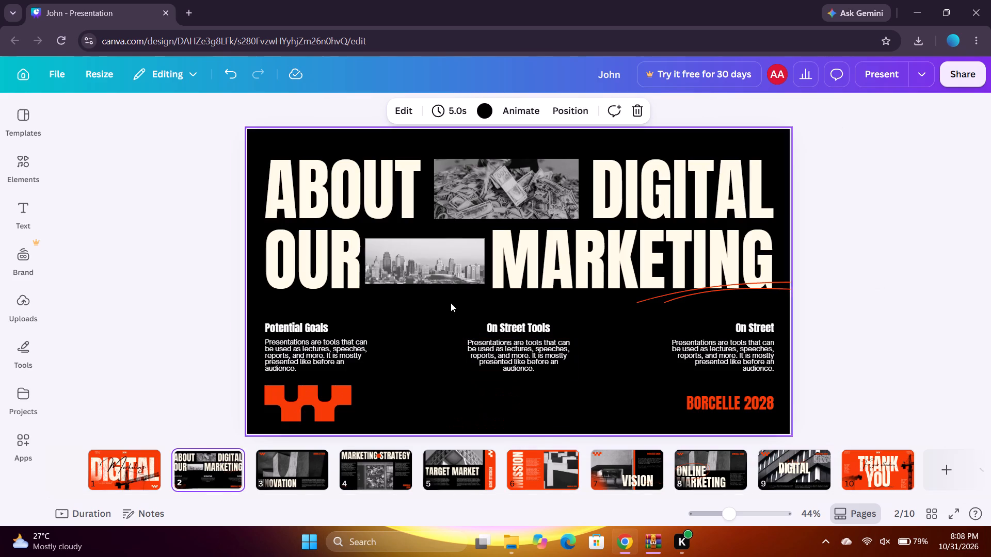
{"action": "left_click", "coordinate": [285, 464]}
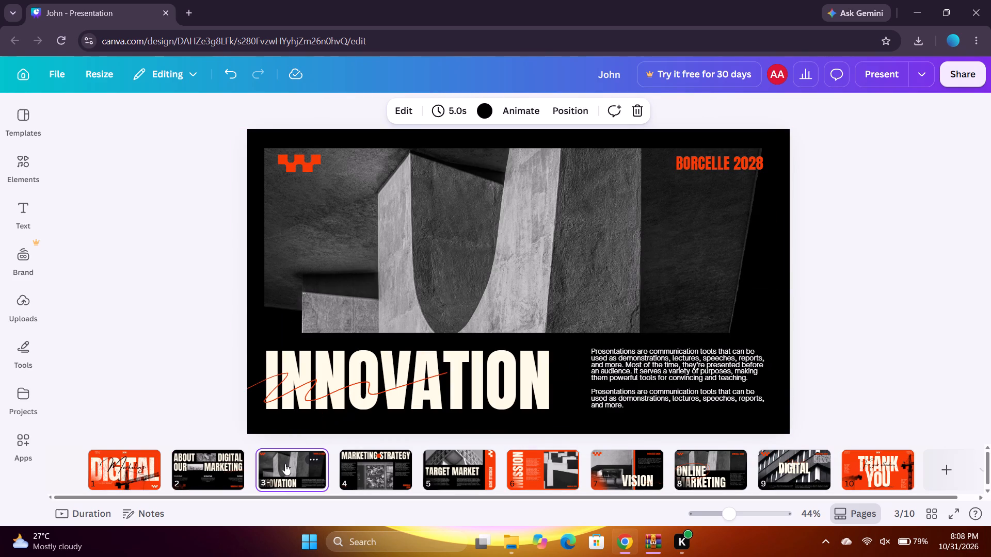
Delete the orange smiley graphic between the words MARKETING and STRATEGY on slide 4.
{"action": "left_click", "coordinate": [384, 460]}
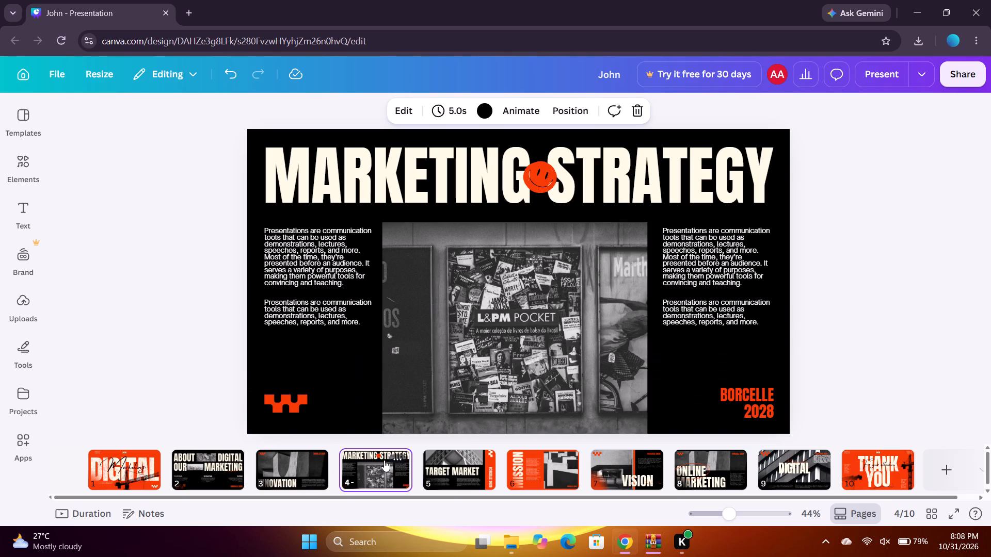
{"action": "left_click", "coordinate": [541, 165]}
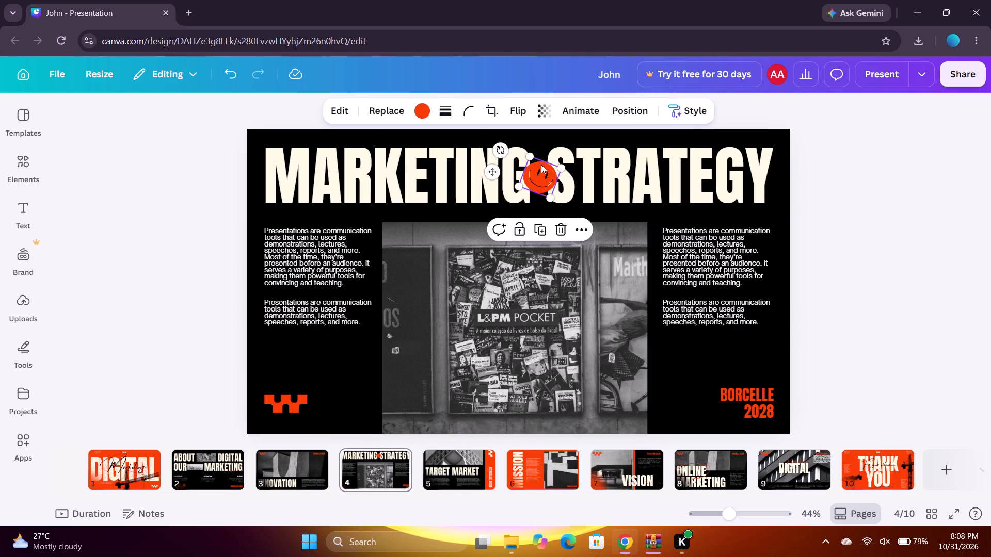
{"action": "key", "text": "Delete"}
Review the layouts of slides 5 to 8 one after another.
{"action": "left_click", "coordinate": [458, 465]}
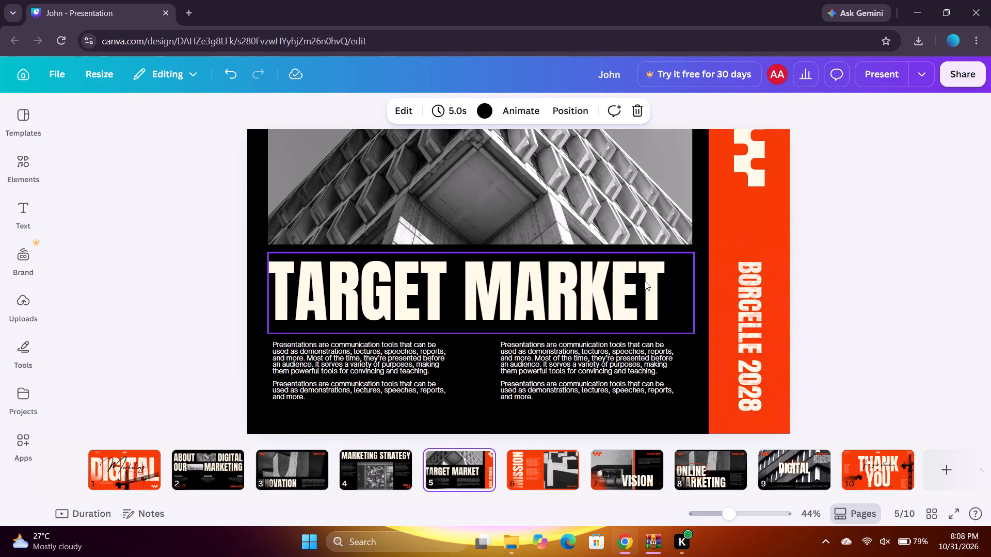
{"action": "left_click", "coordinate": [563, 464]}
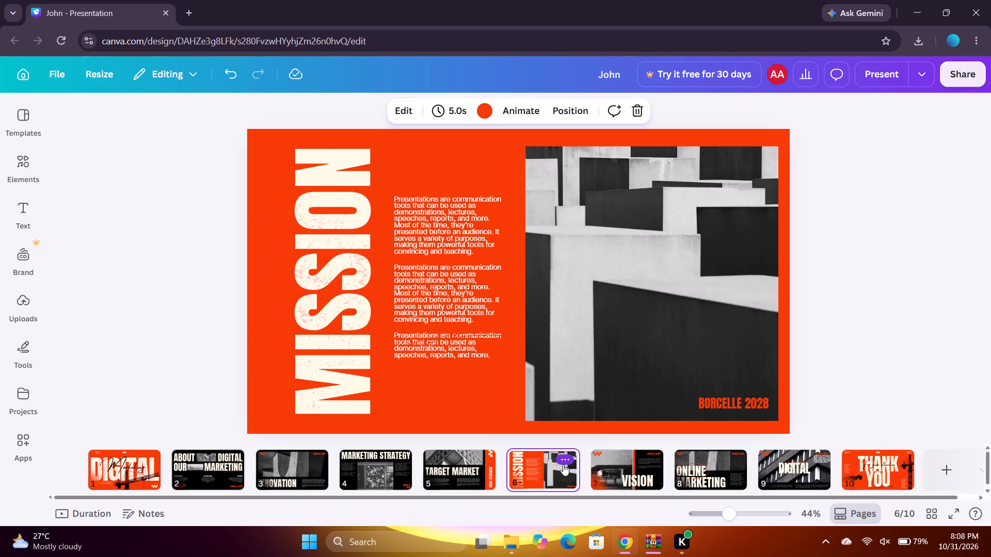
{"action": "left_click", "coordinate": [615, 473]}
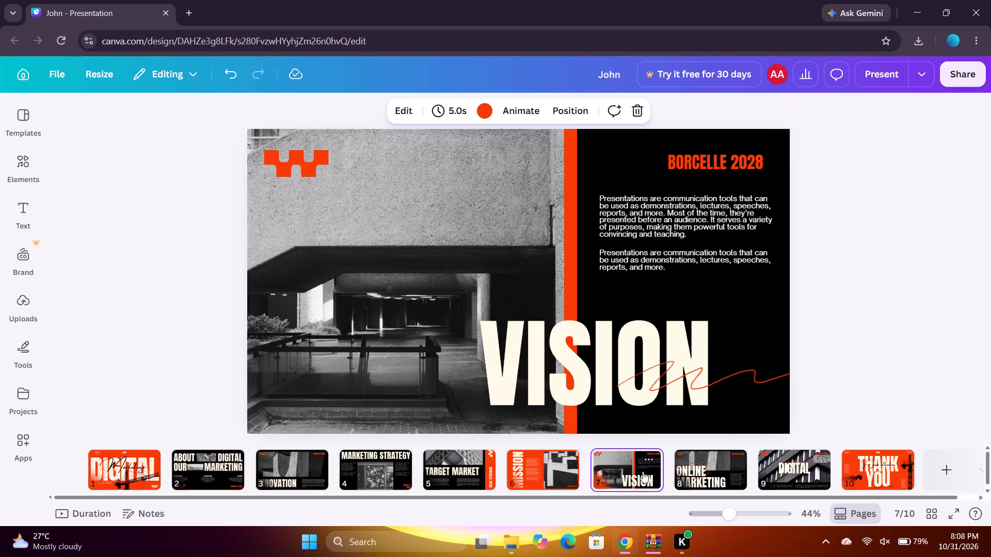
{"action": "left_click", "coordinate": [706, 466]}
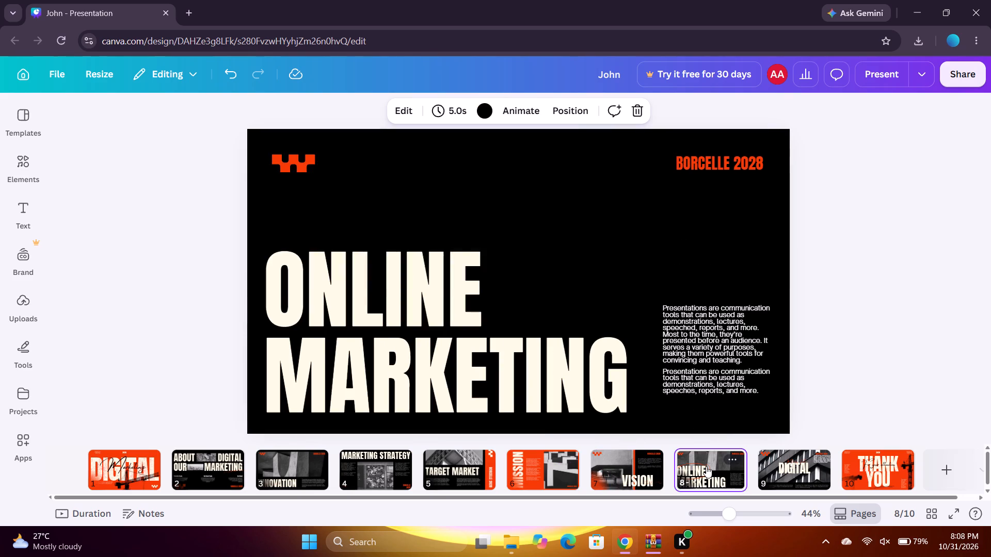